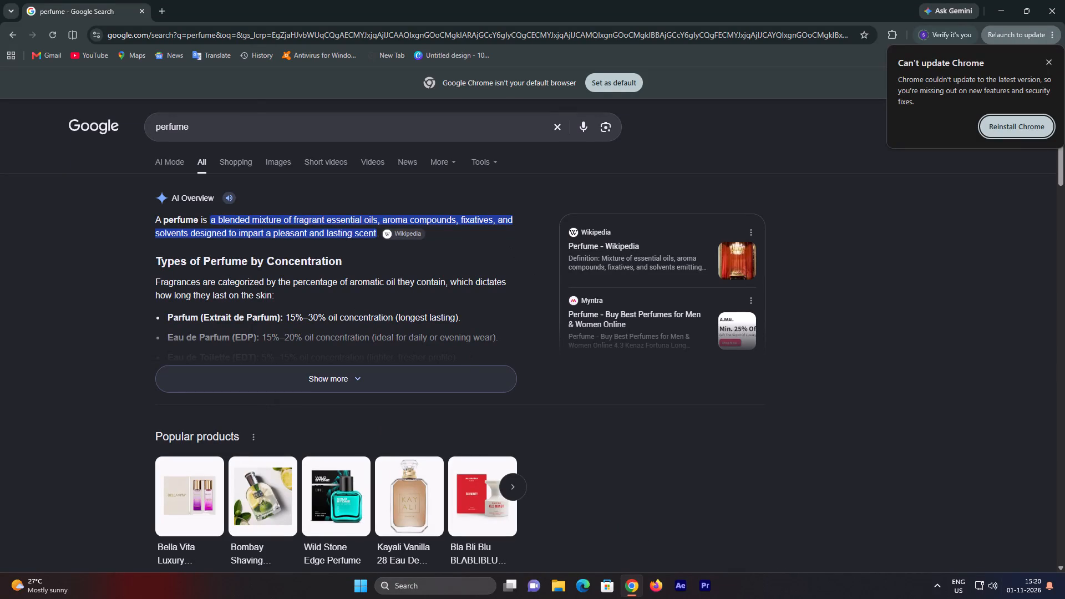
In a new browser tab, search Google for facebook and open the Facebook site from the results.
left_click(166, 14)
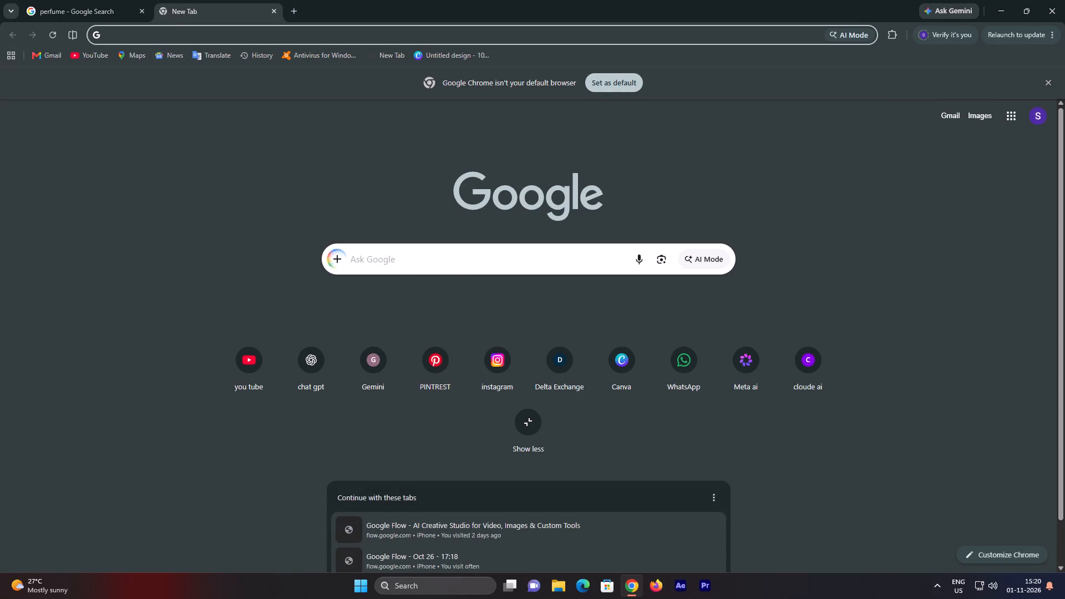
left_click(453, 270)
left_click(399, 315)
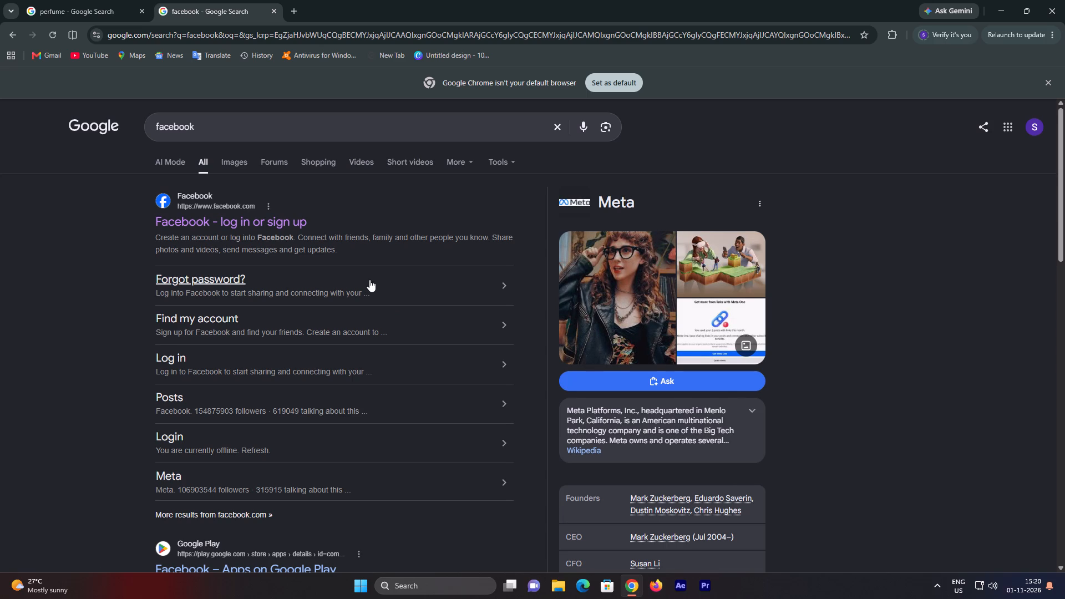
left_click(246, 227)
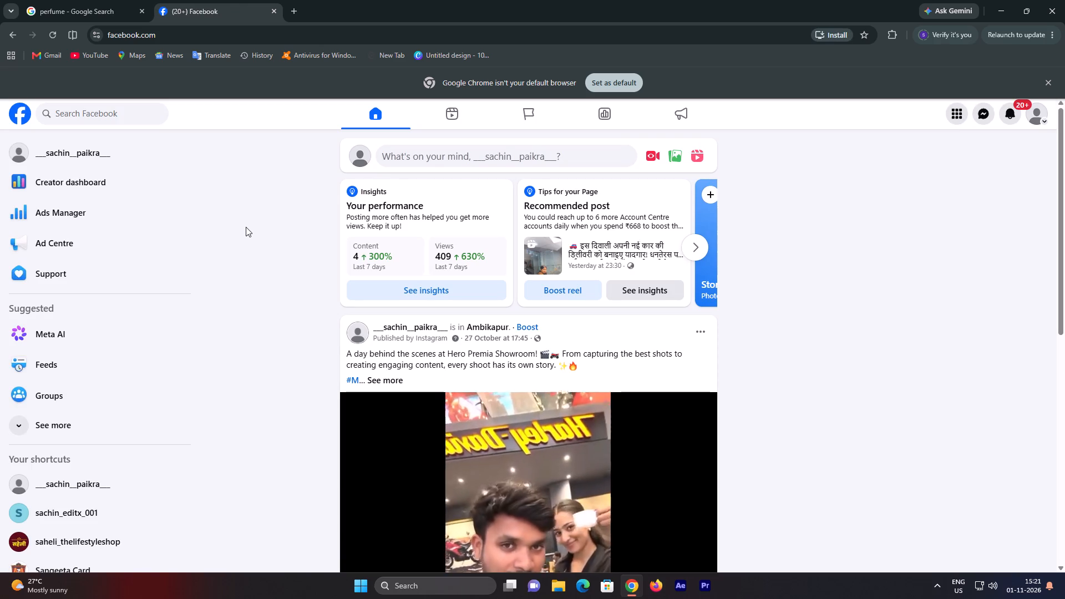
Open Ads Manager from the Facebook home page.
scroll(246, 227, "down", 1)
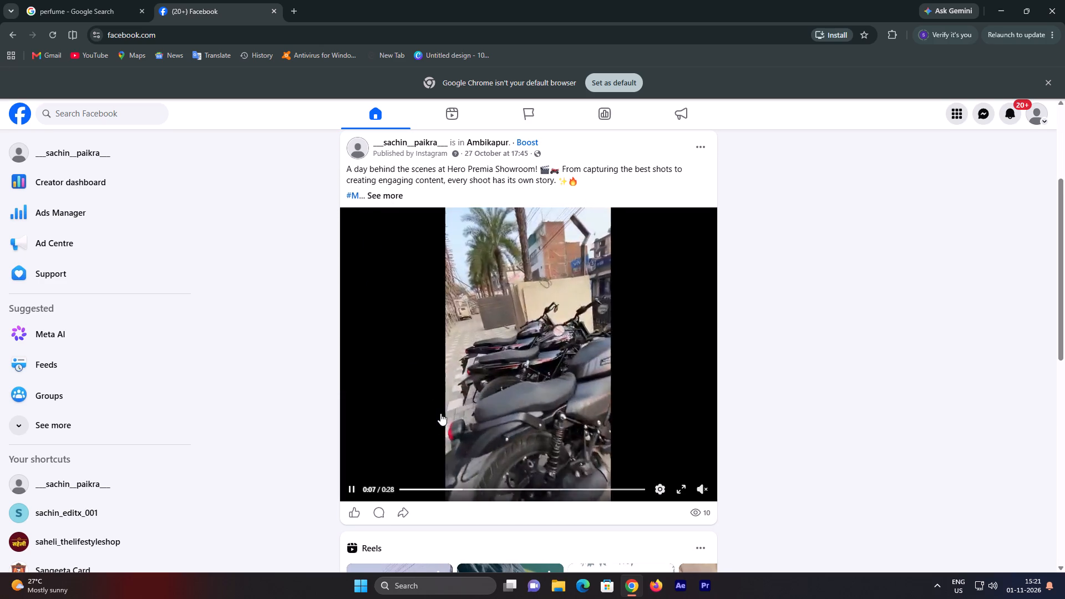
scroll(440, 418, "down", 1)
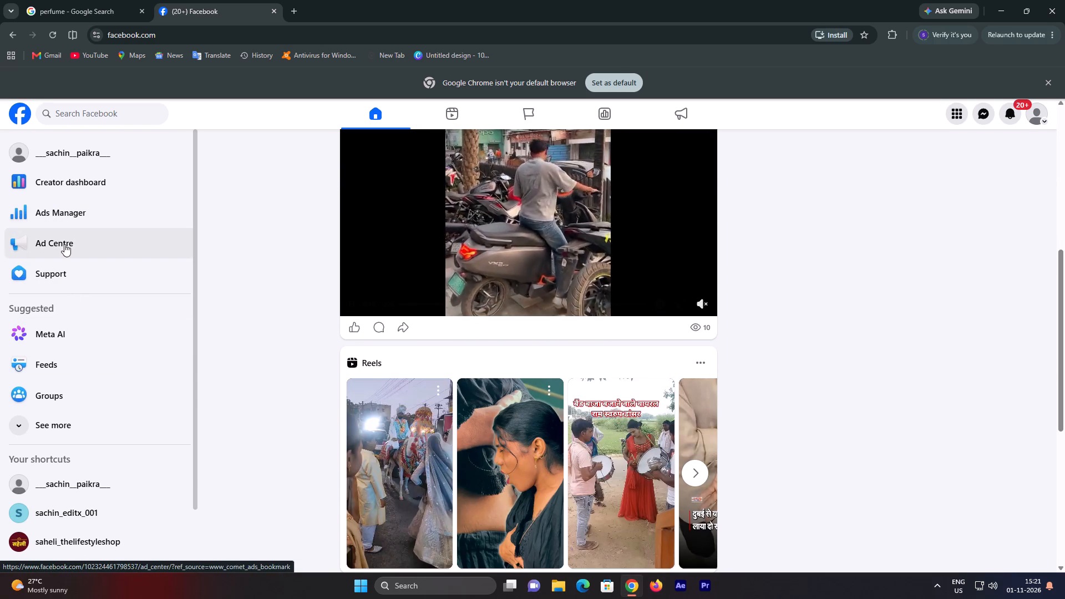
left_click(78, 210)
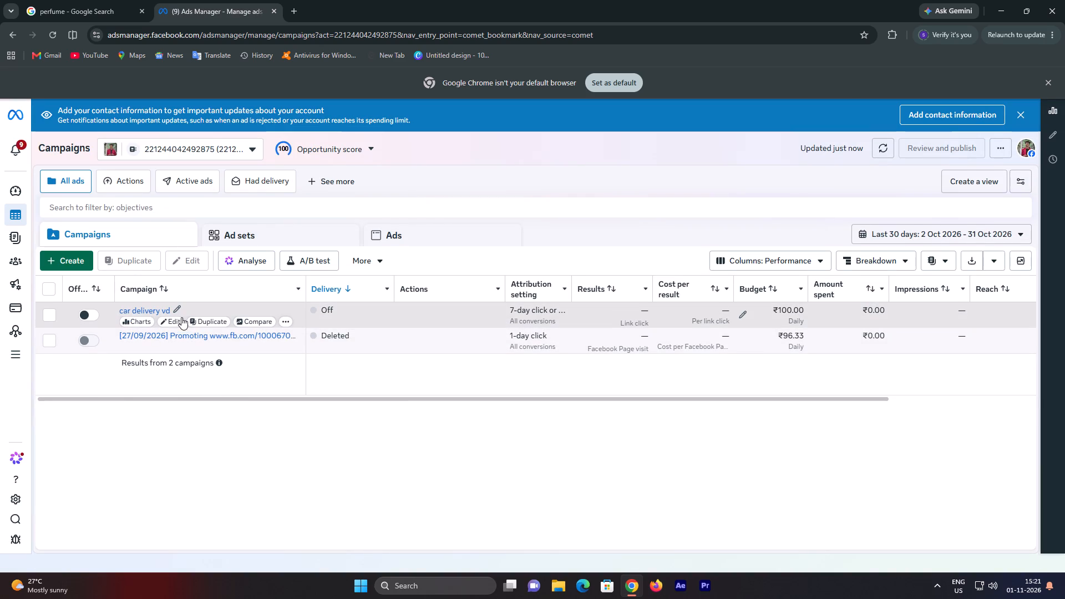
Open the car delivery vd campaign for editing and look through its campaign-level settings.
left_click(173, 321)
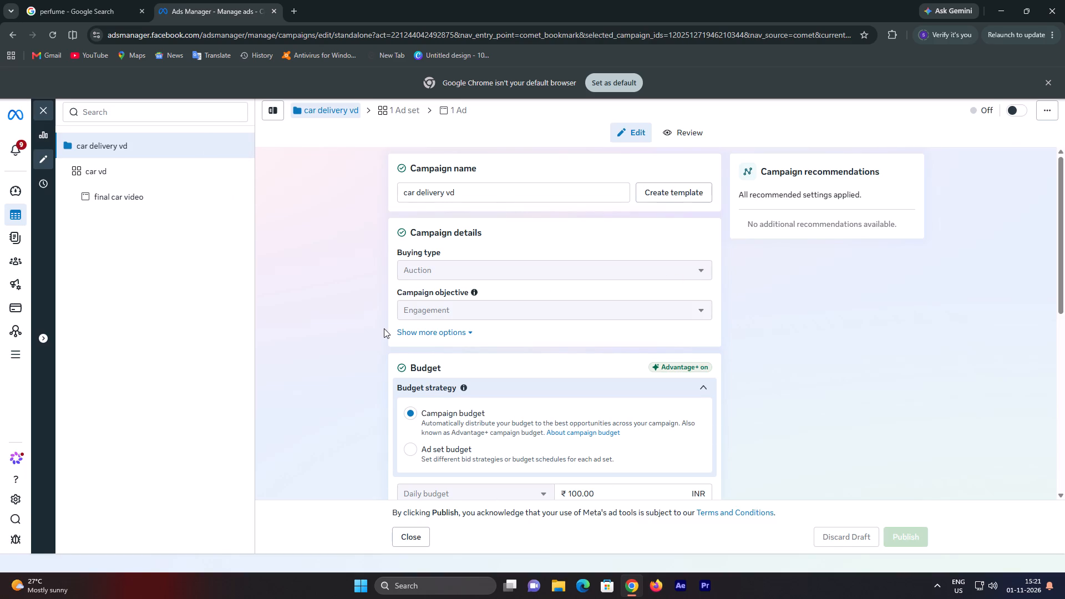
scroll(330, 314, "down", 2)
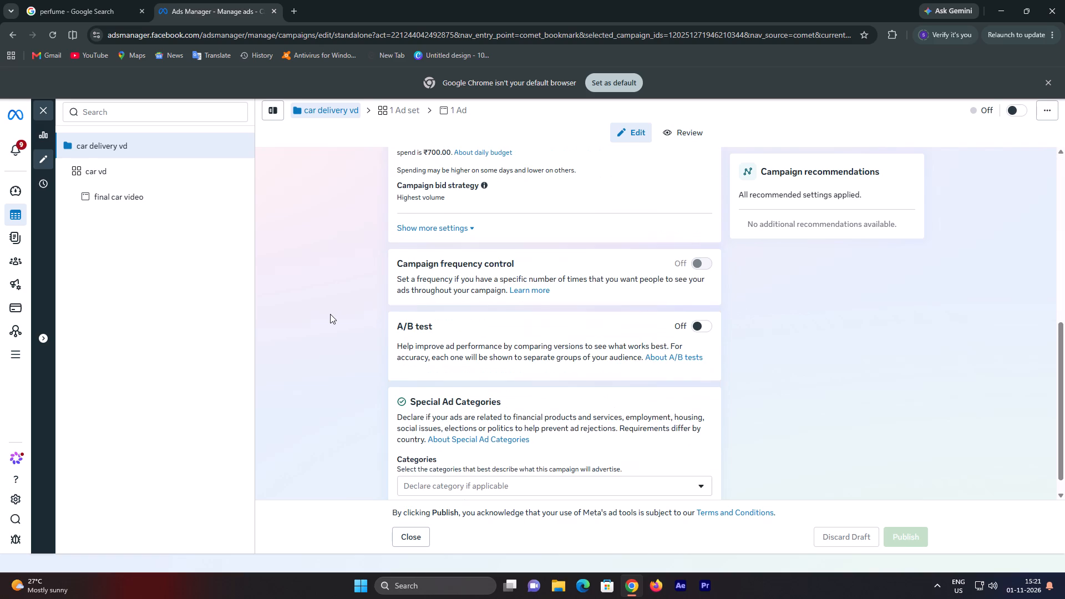
scroll(330, 314, "down", 2)
Open the car vd ad set and look through its conversion and message destination settings.
left_click(112, 172)
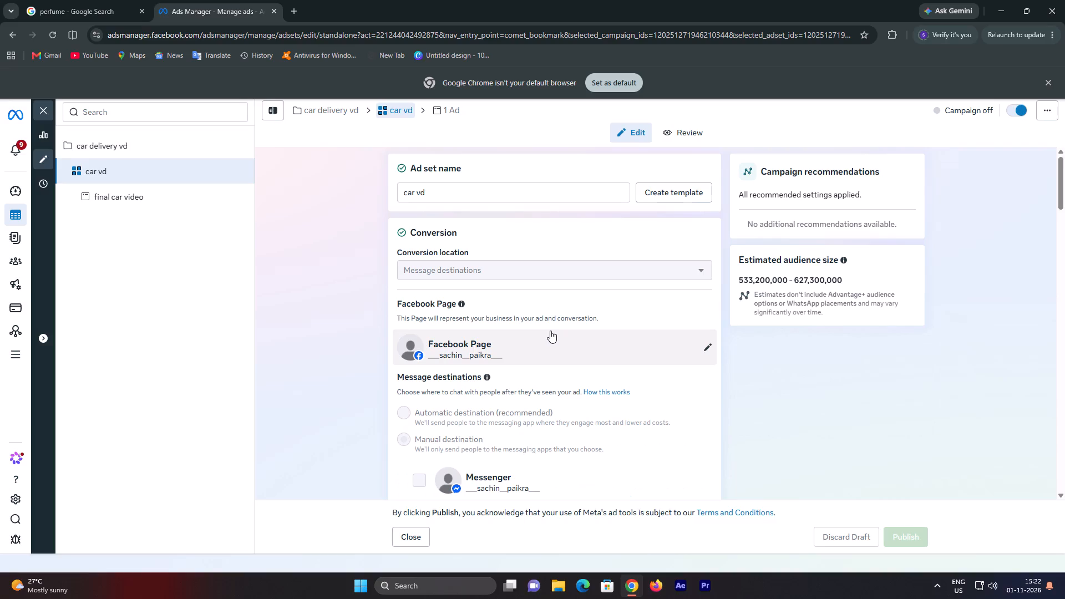
scroll(343, 338, "down", 1)
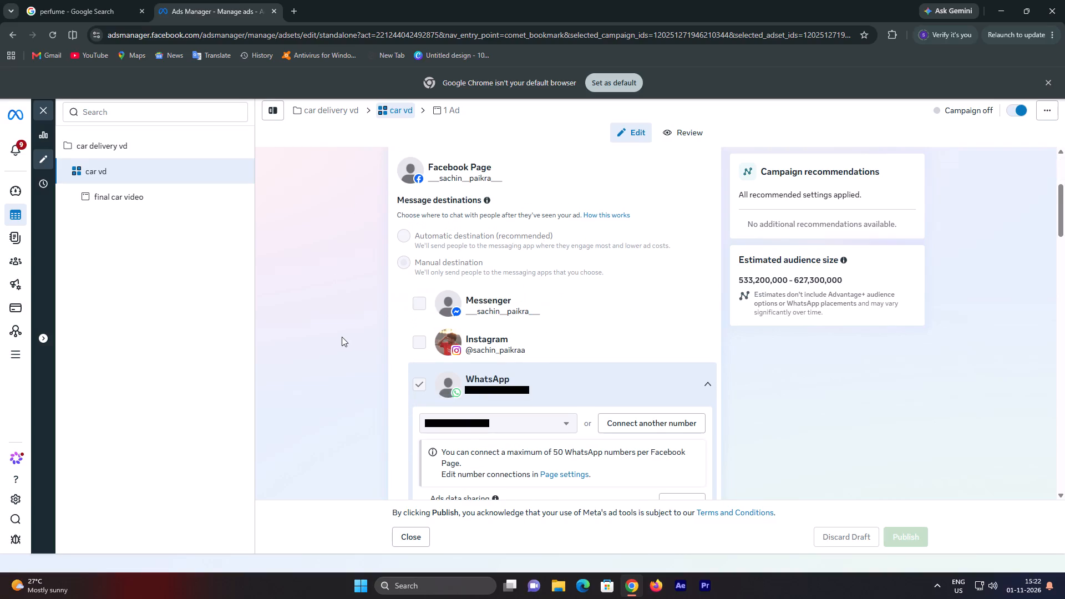
scroll(341, 331, "down", 1)
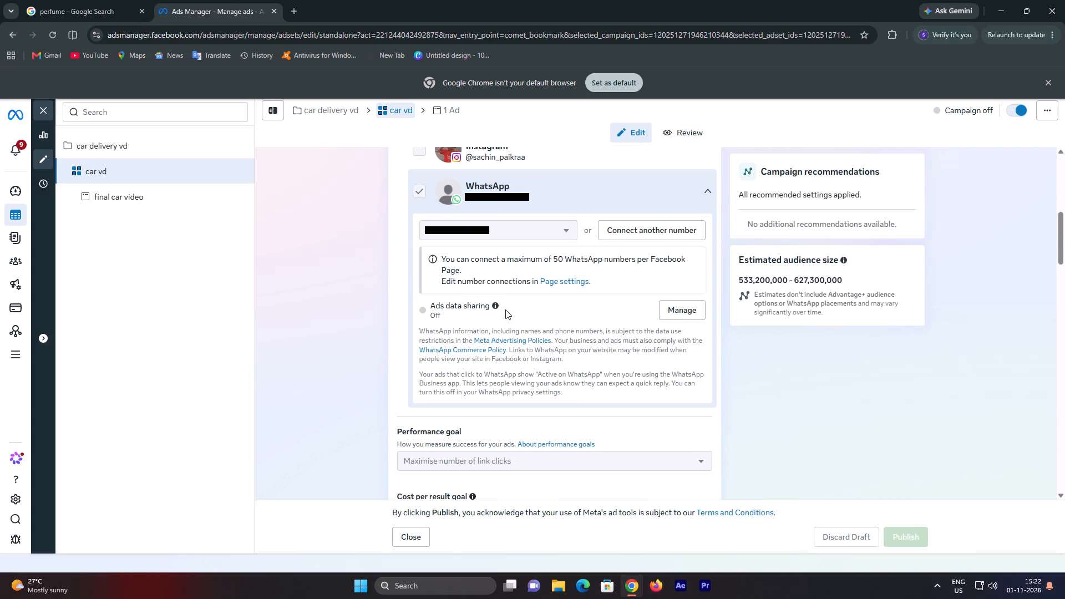
Examine the Facebook Page's WhatsApp account settings linked from the ad set, and return to Ads Manager.
left_click(566, 283)
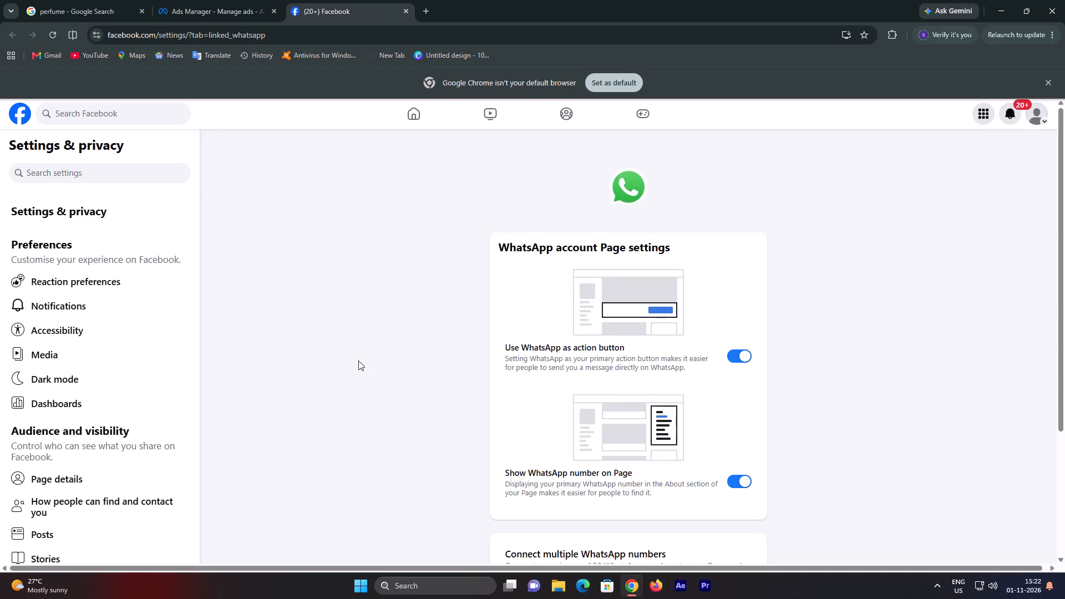
scroll(358, 361, "down", 2)
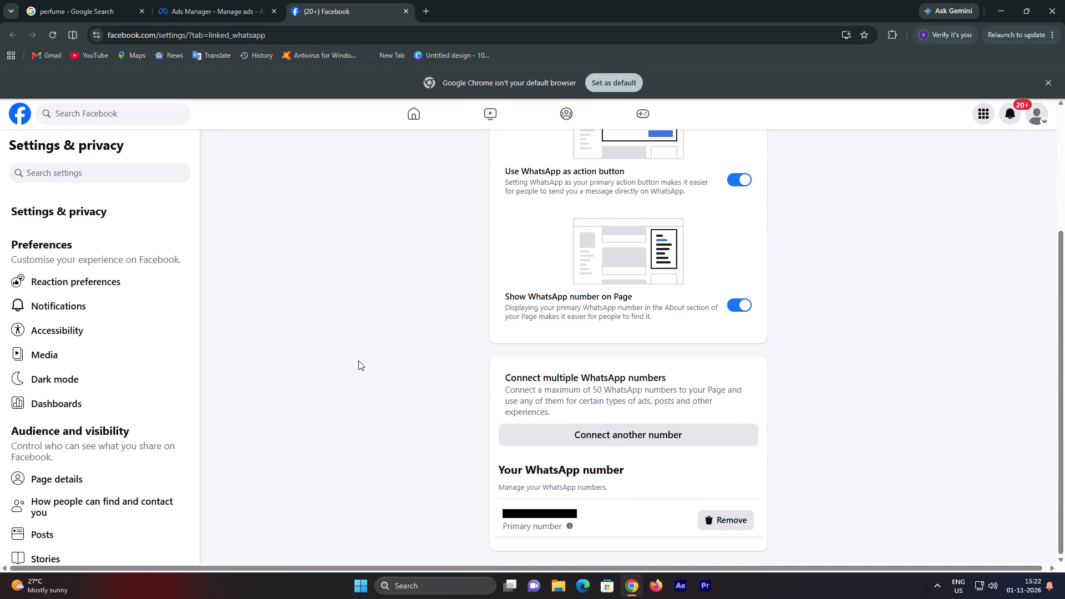
scroll(376, 353, "up", 2)
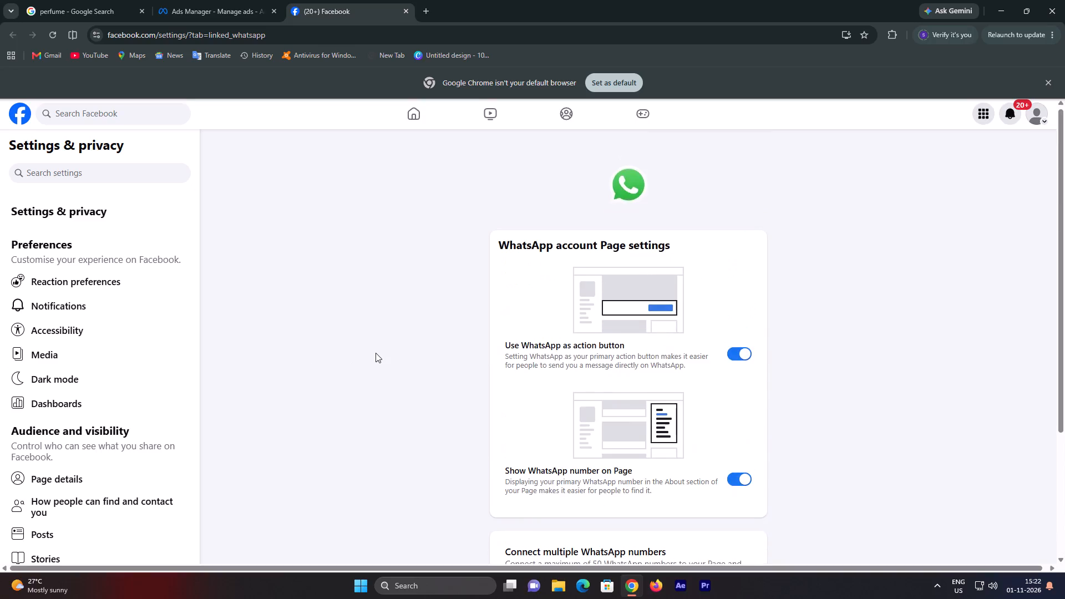
left_click(225, 4)
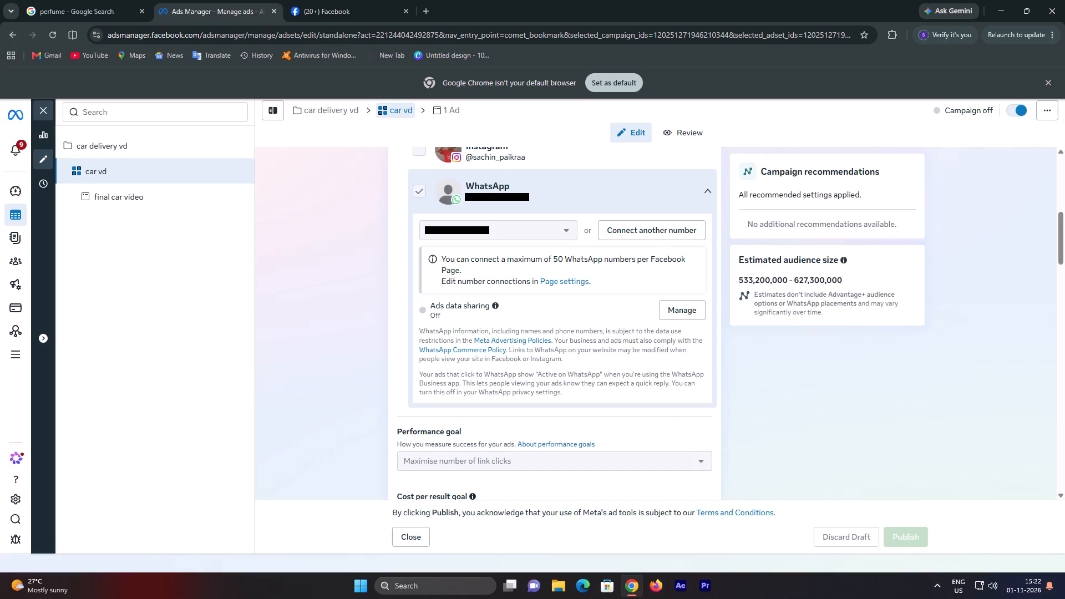
Open the help article on how message destinations work, and return to the car vd ad set.
scroll(621, 385, "up", 1)
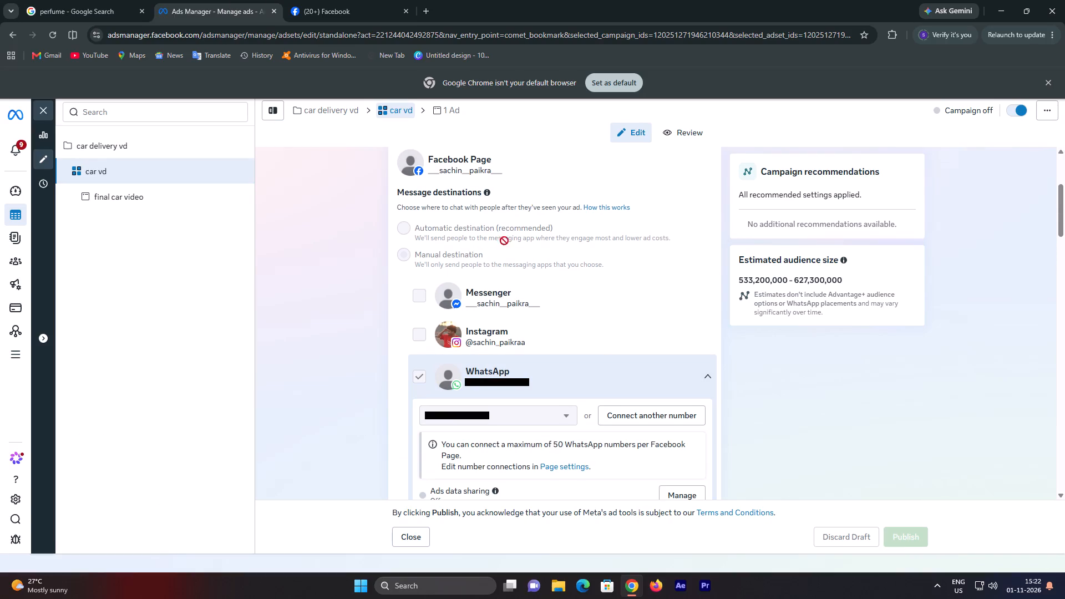
scroll(493, 251, "up", 1)
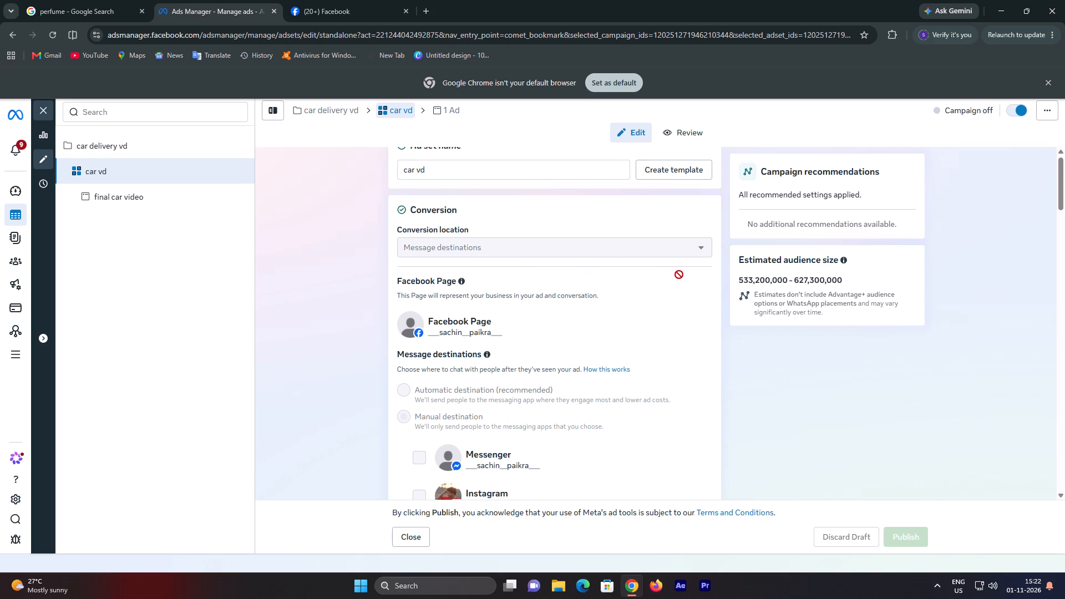
left_click(617, 392)
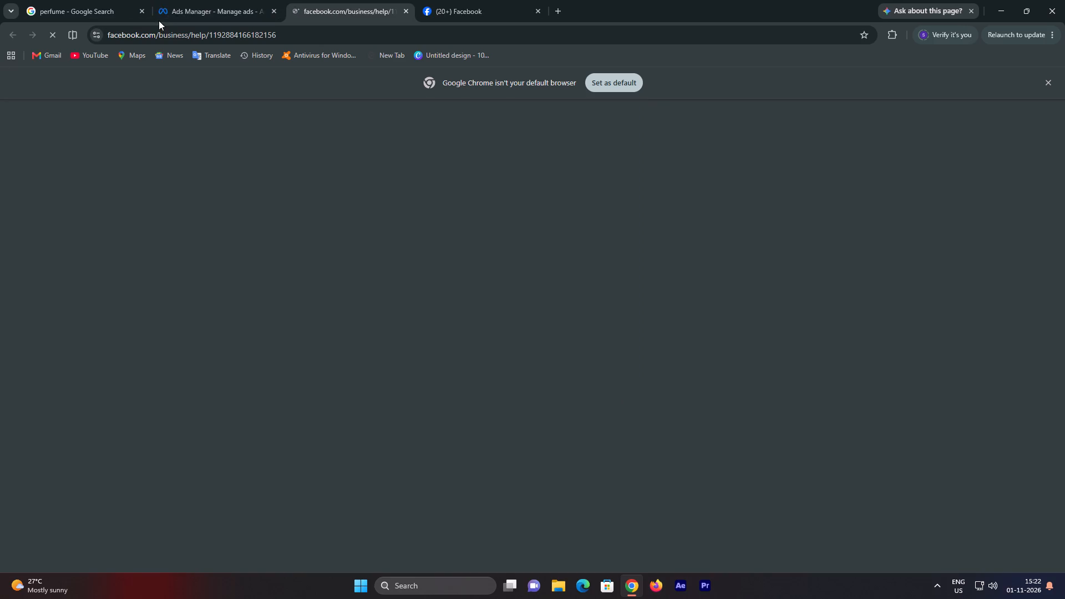
left_click(205, 3)
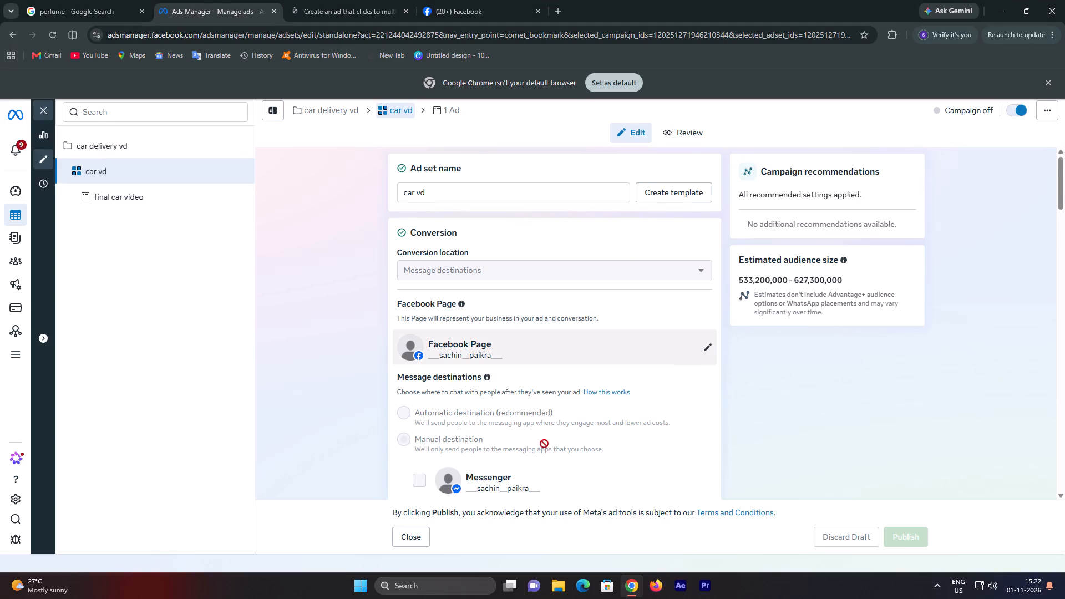
Try to open the ad set's performance goal choices and bring up the help on performance goals.
scroll(591, 434, "down", 2)
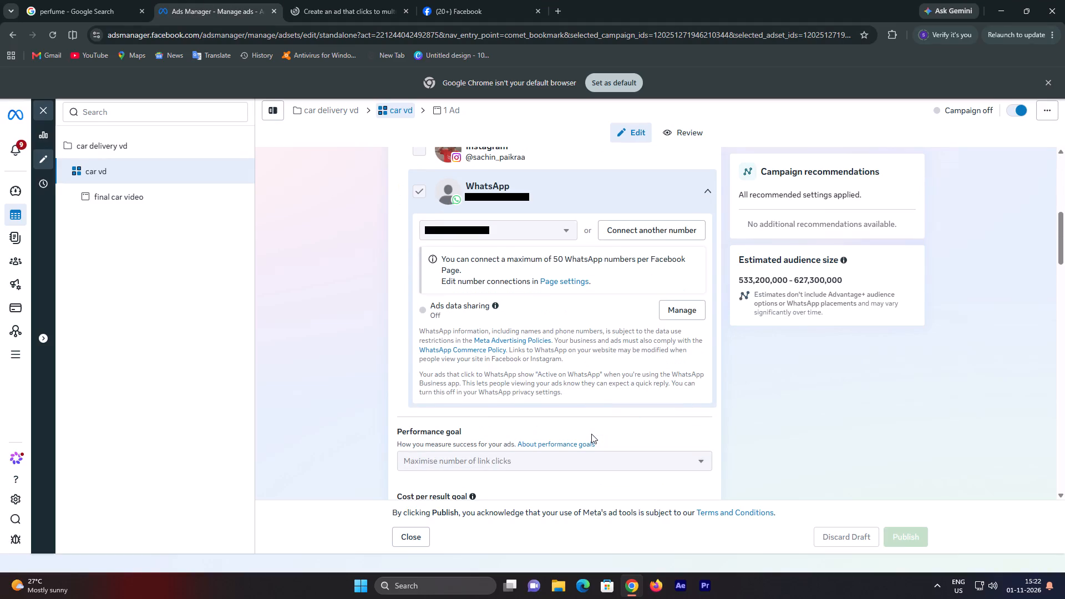
scroll(589, 425, "down", 1)
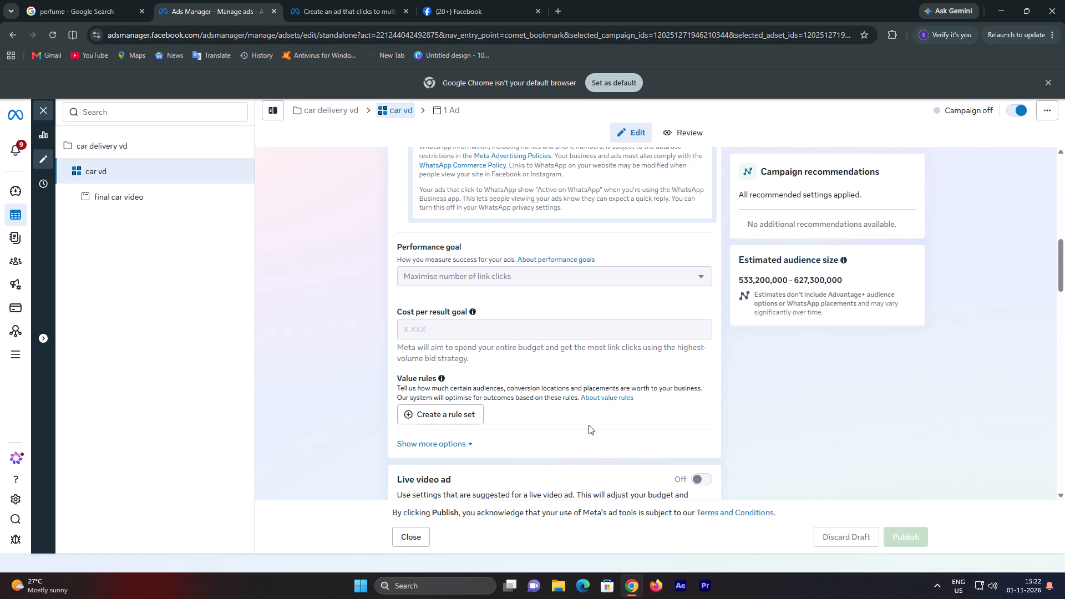
left_click(586, 273)
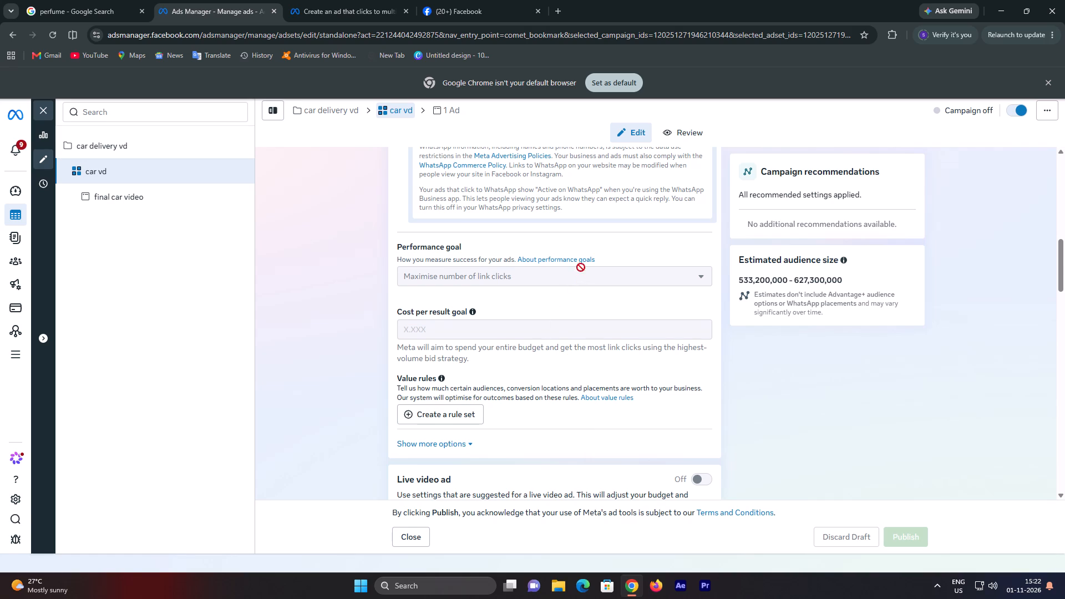
left_click(578, 260)
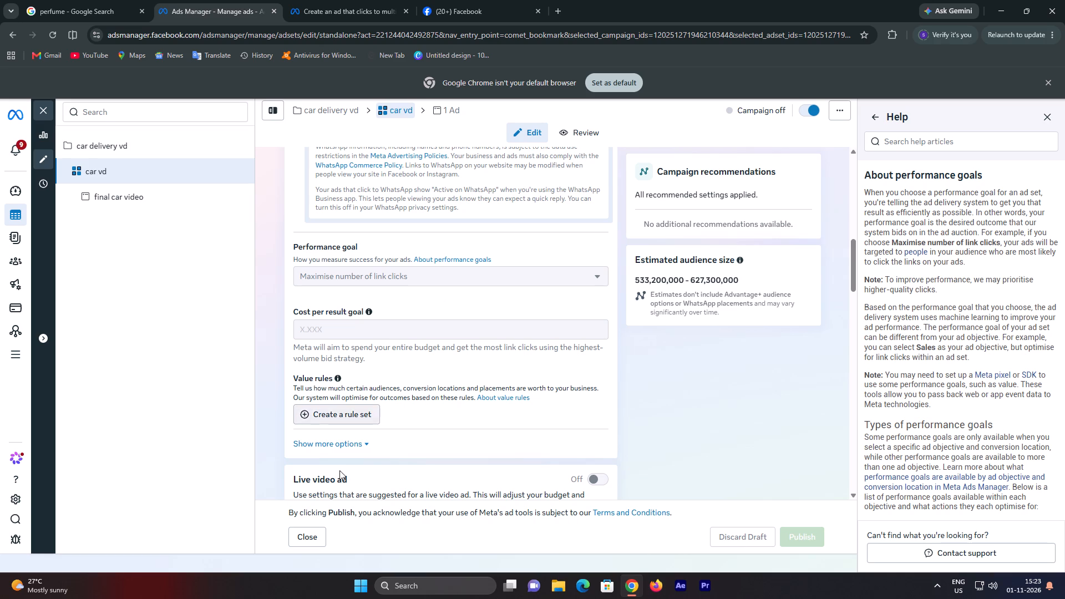
Expand the additional conversion options and check the choices for when you are charged, leaving the setting as it is.
left_click(336, 445)
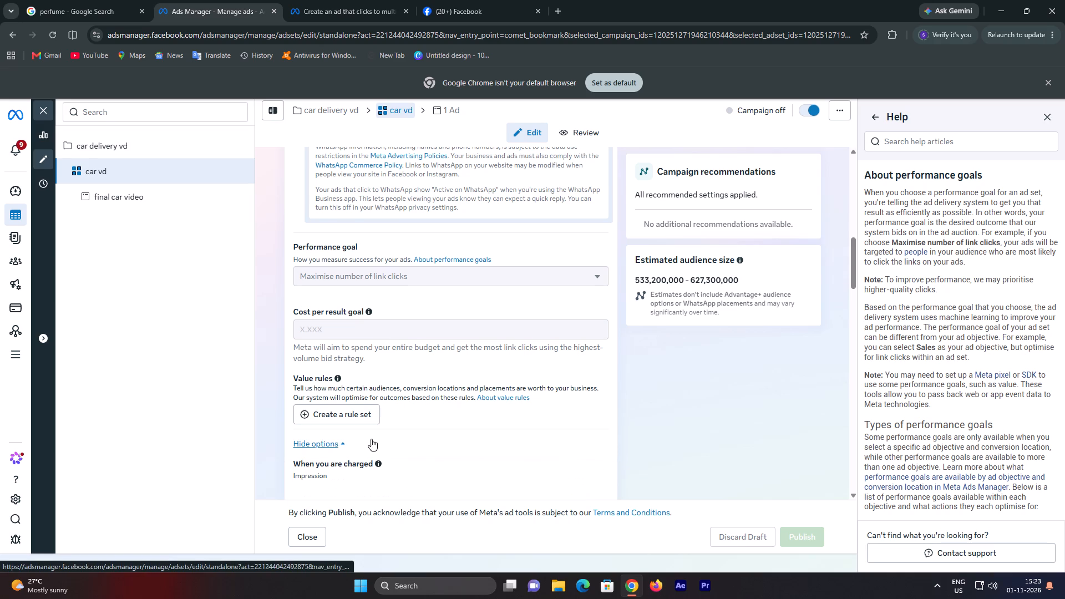
scroll(371, 439, "down", 1)
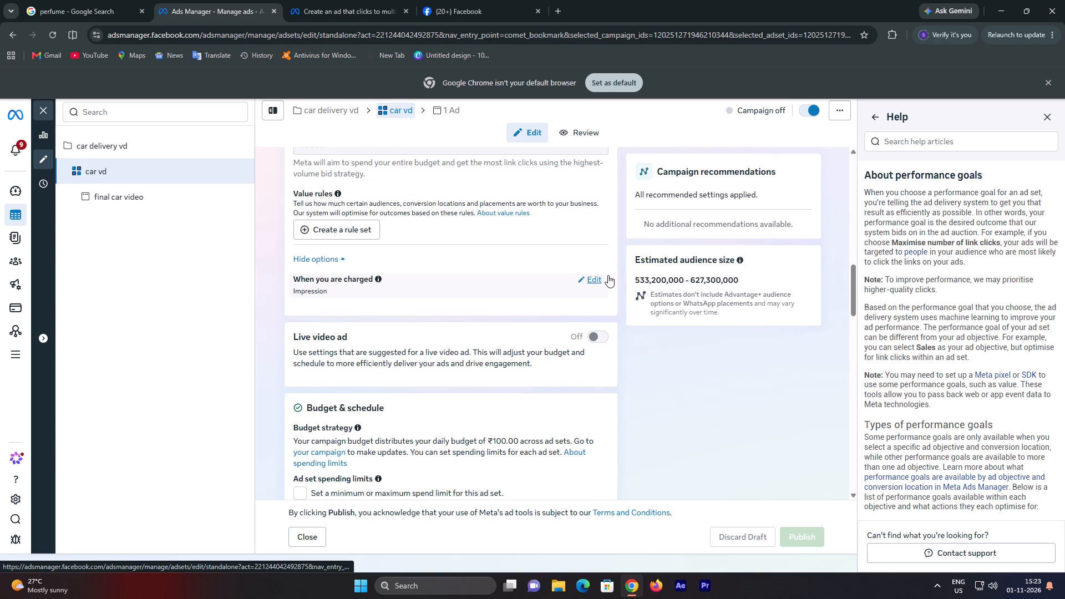
left_click(587, 279)
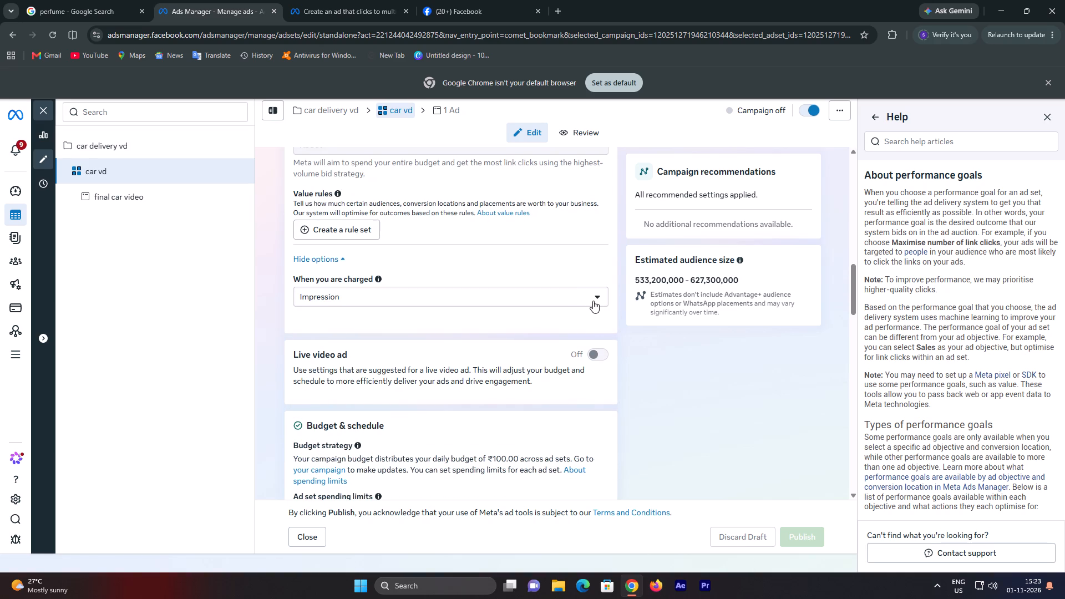
left_click(593, 298)
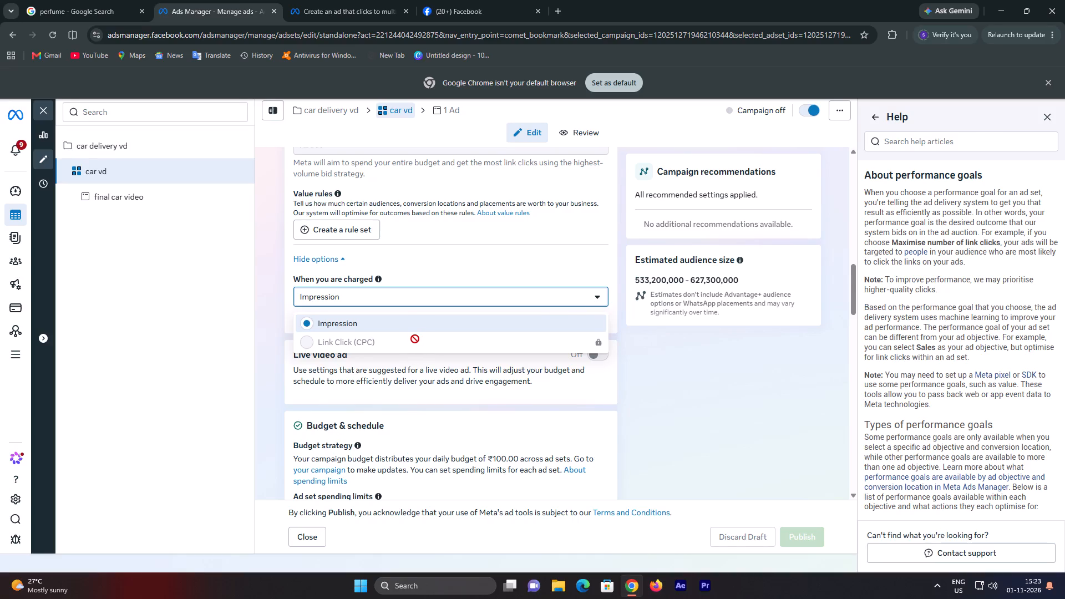
left_click(457, 267)
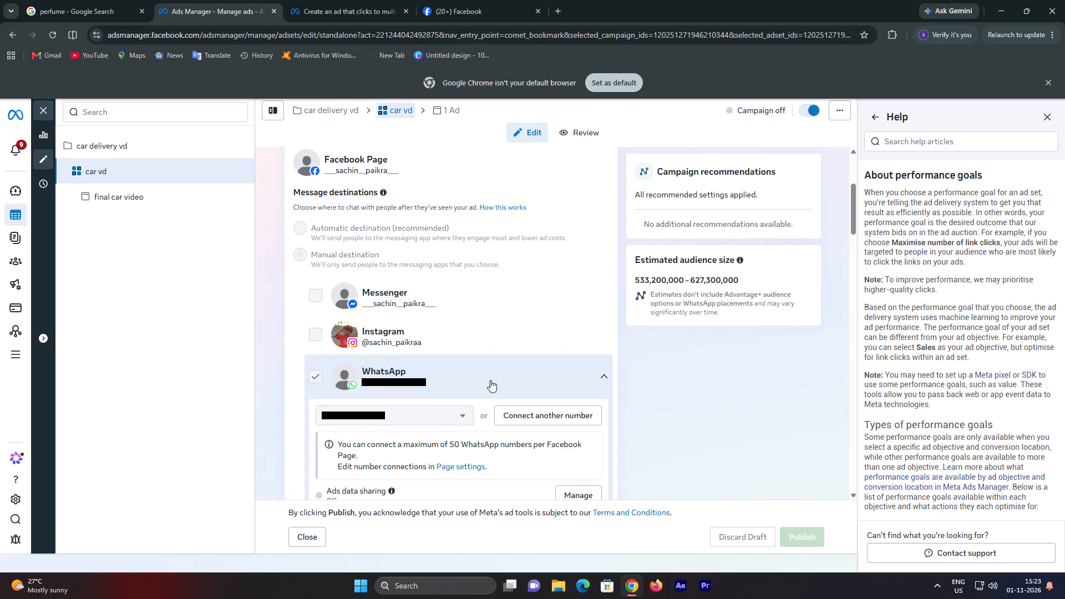
Examine the rest of the car vd ad set, including its schedule, audience, detailed targeting, policy requirements and placements.
scroll(544, 333, "down", 1)
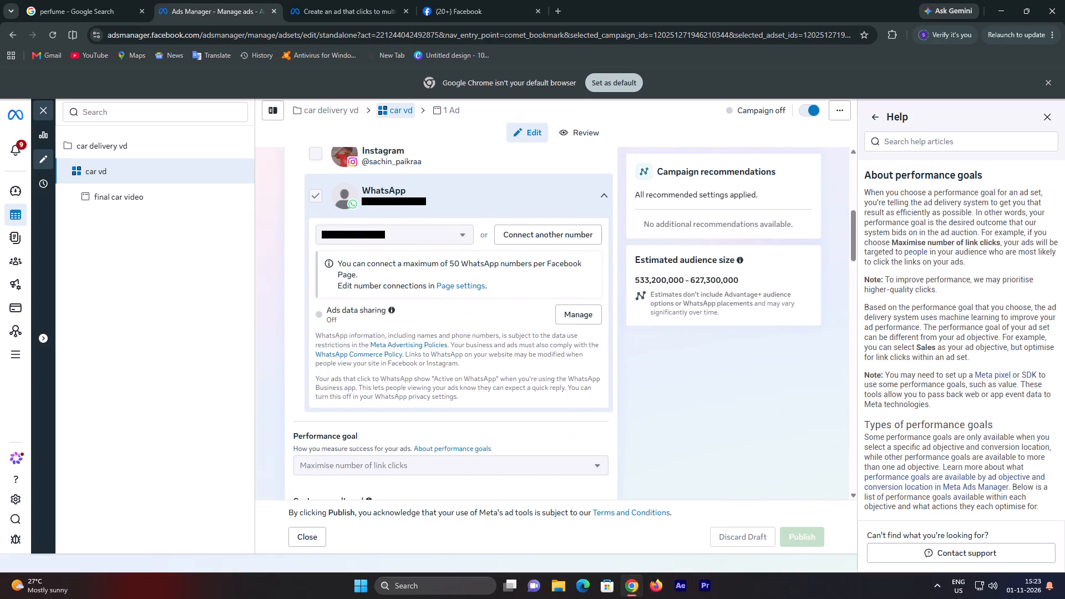
scroll(529, 351, "down", 2)
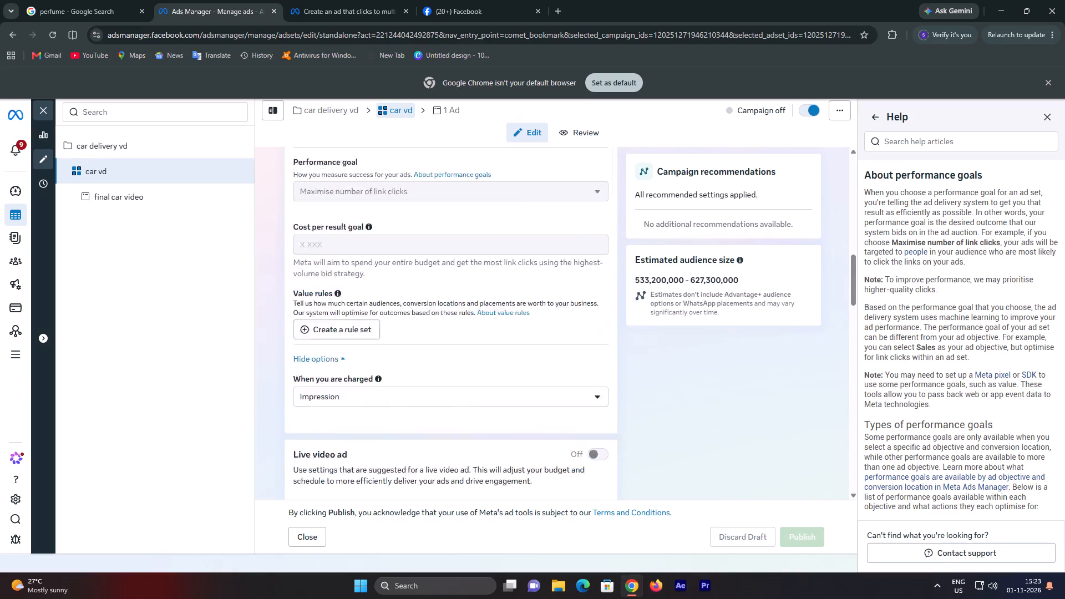
scroll(529, 351, "down", 2)
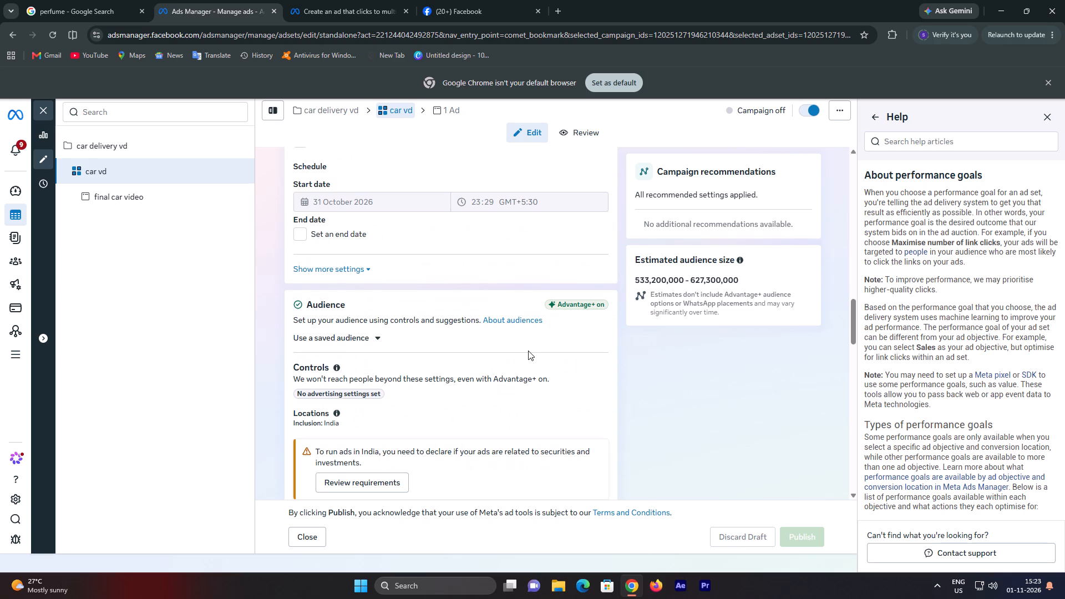
scroll(527, 351, "down", 2)
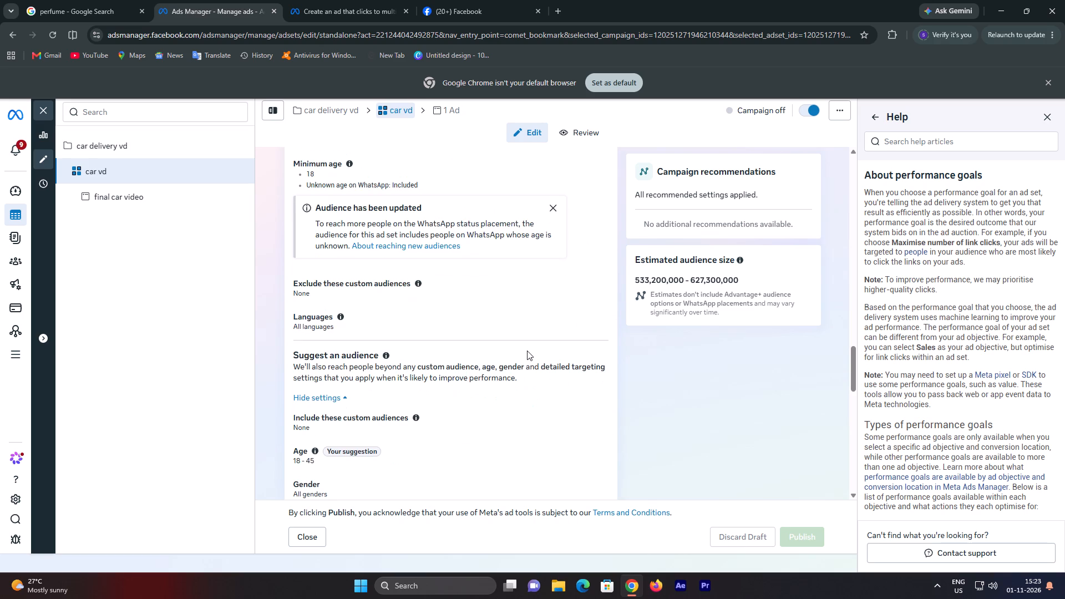
scroll(527, 351, "down", 1)
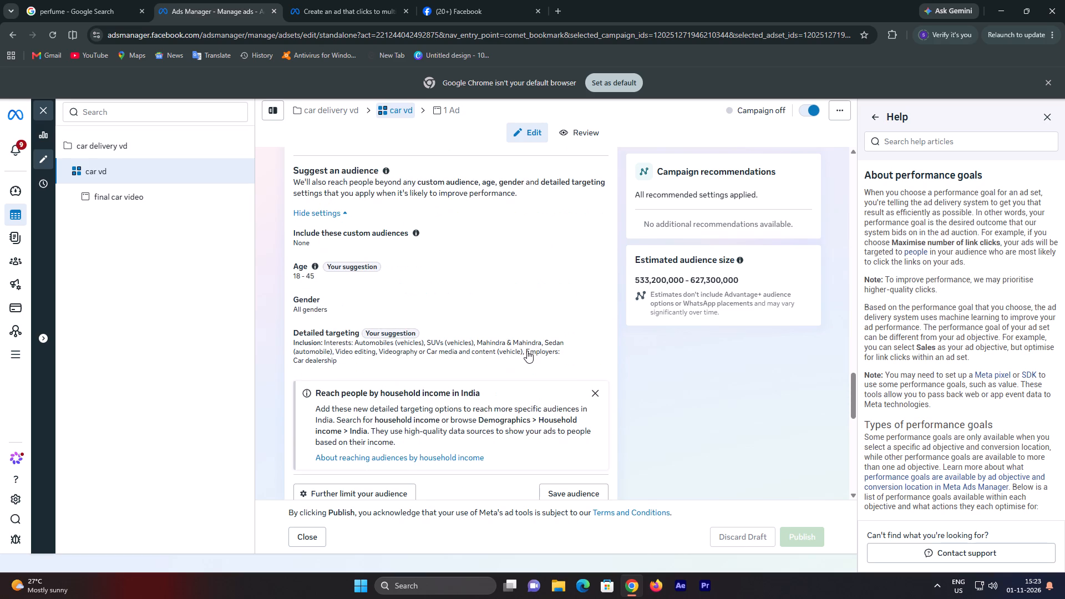
scroll(526, 364, "down", 2)
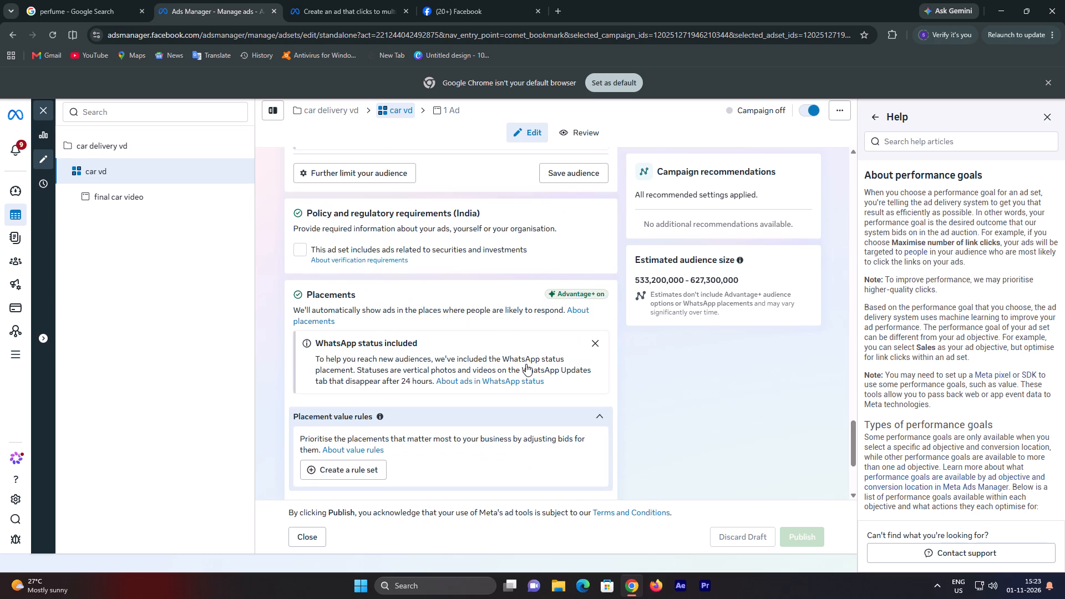
scroll(526, 364, "down", 4)
scroll(511, 302, "up", 3)
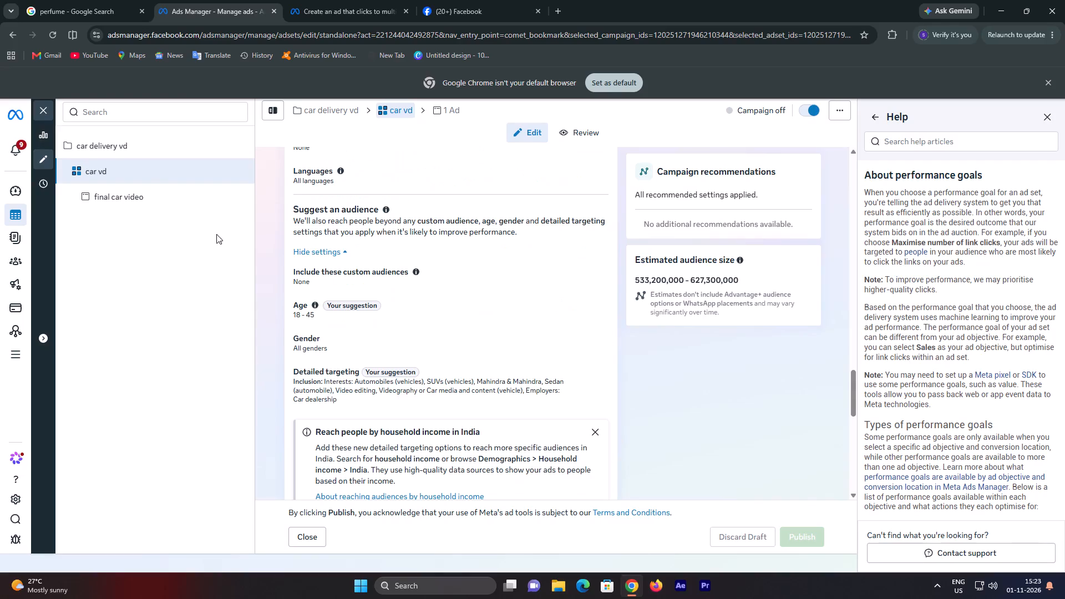
Open the final car video ad and check whether its identity choices, including Facebook Page and WhatsApp phone number, can be changed.
triple_click(195, 202)
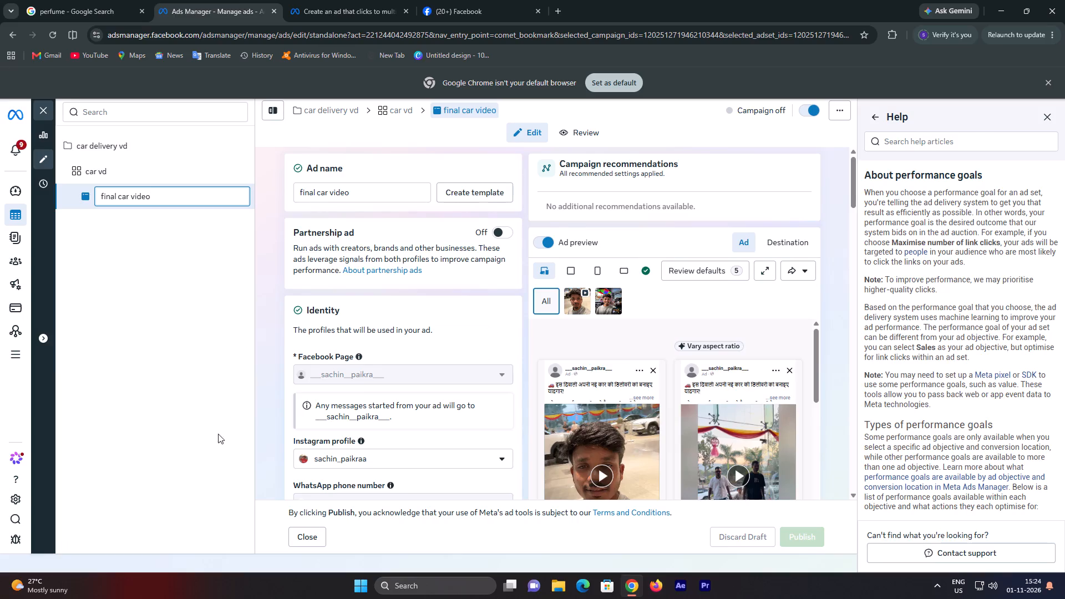
scroll(272, 357, "down", 1)
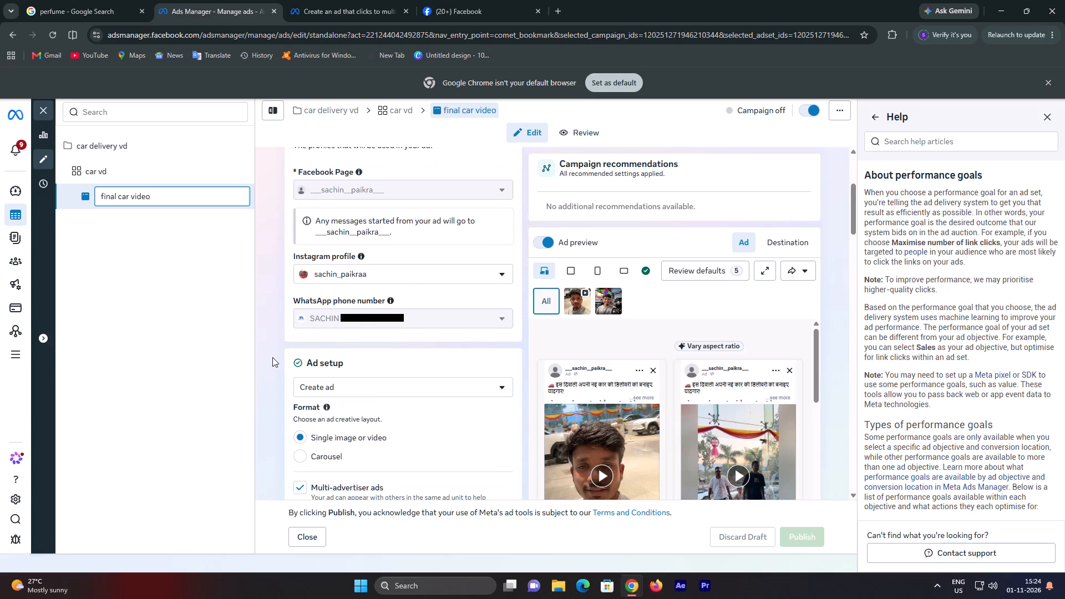
scroll(272, 357, "up", 1)
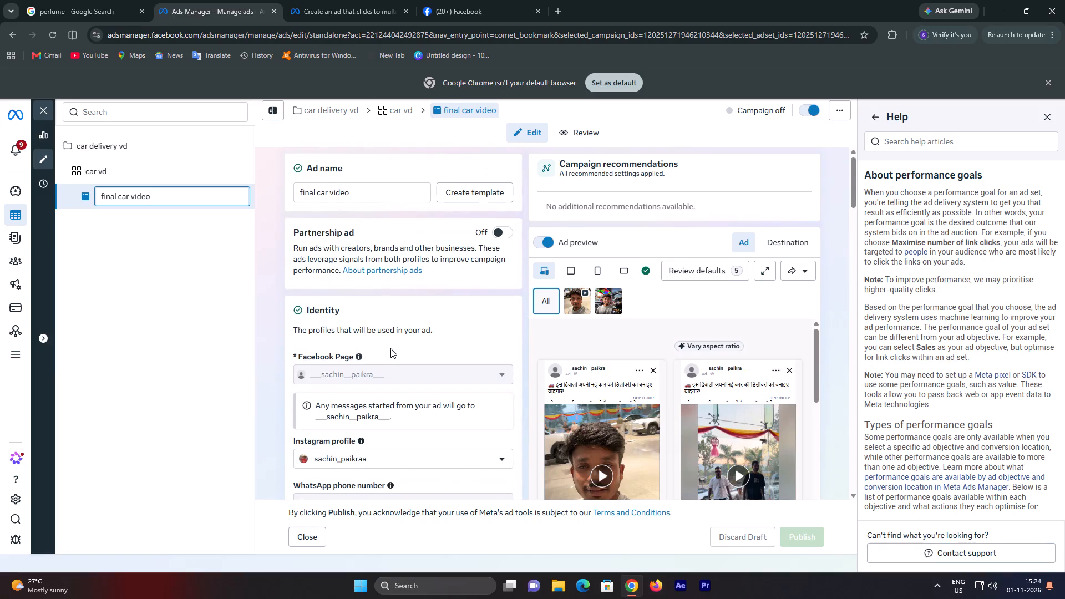
left_click(381, 366)
left_click(404, 415)
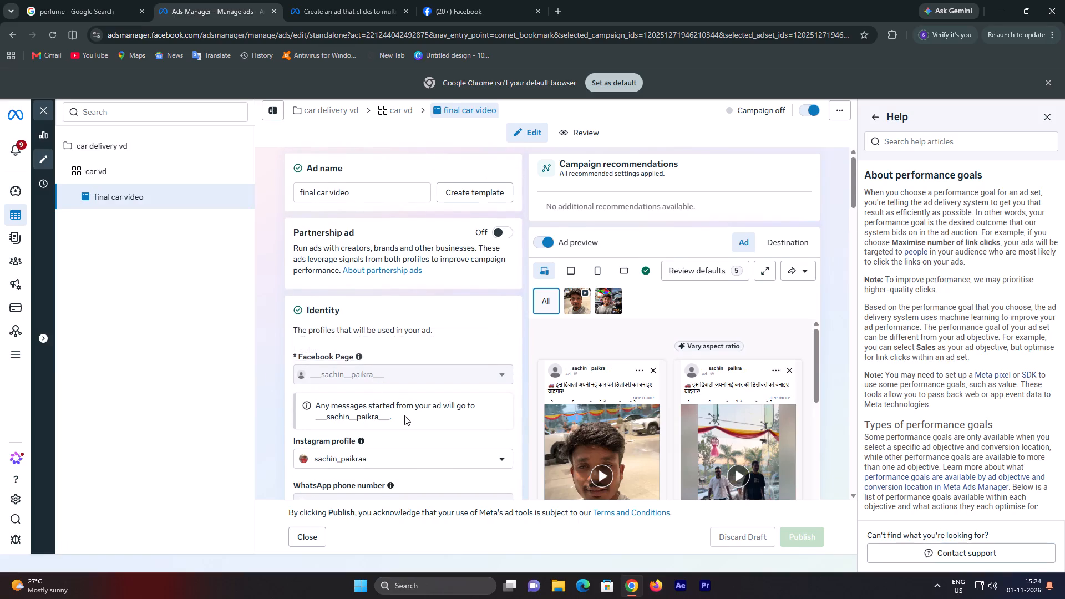
scroll(387, 436, "down", 1)
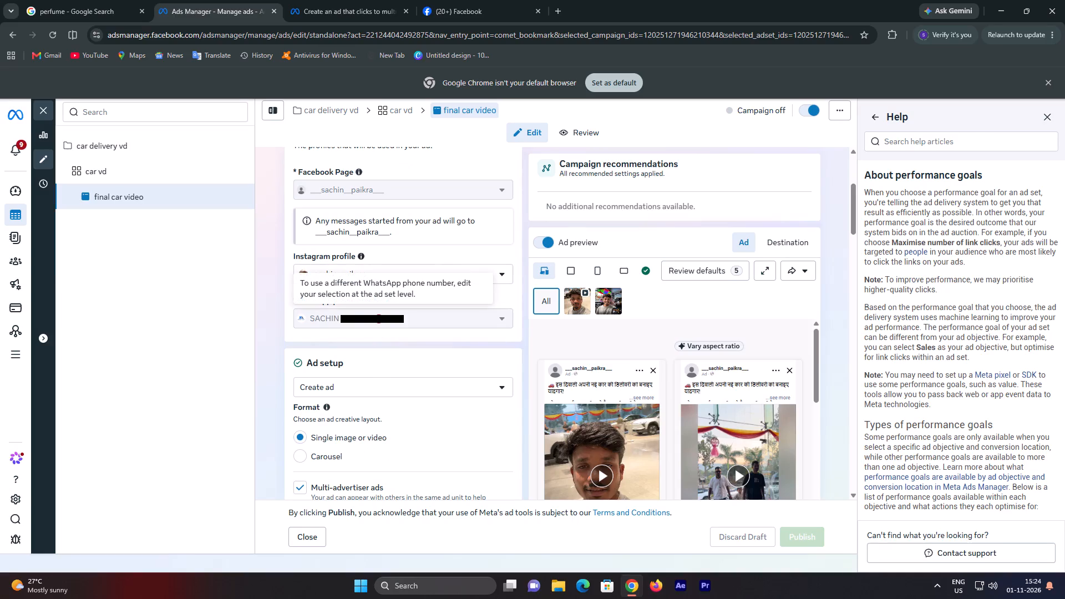
left_click(379, 319)
left_click(432, 398)
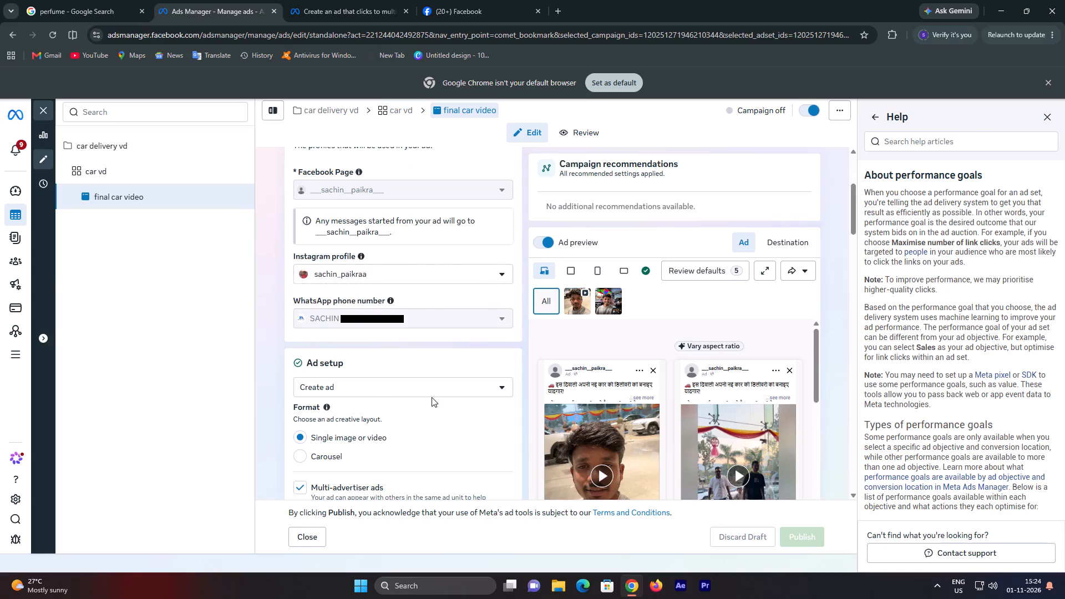
left_click(417, 272)
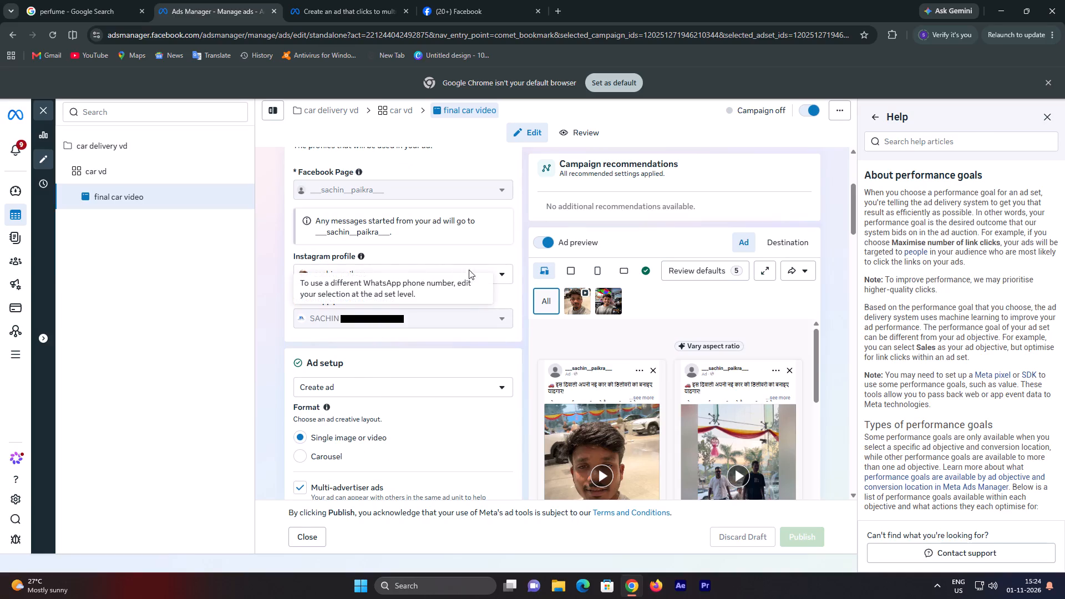
left_click(484, 268)
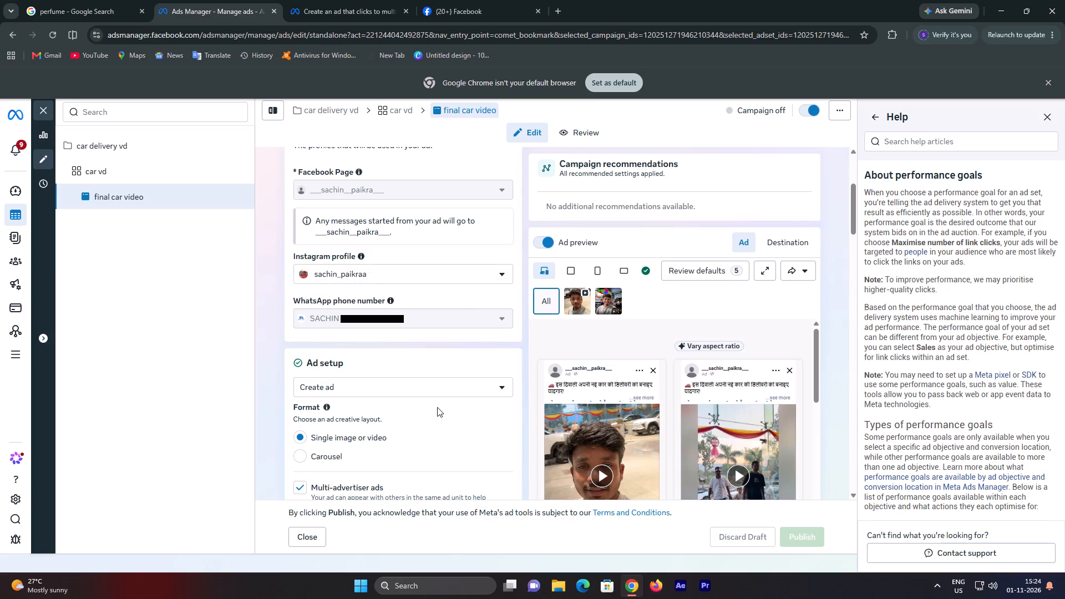
Examine the final car video ad's setup, destination, creative media, conversation template and tracking sections.
scroll(437, 407, "down", 1)
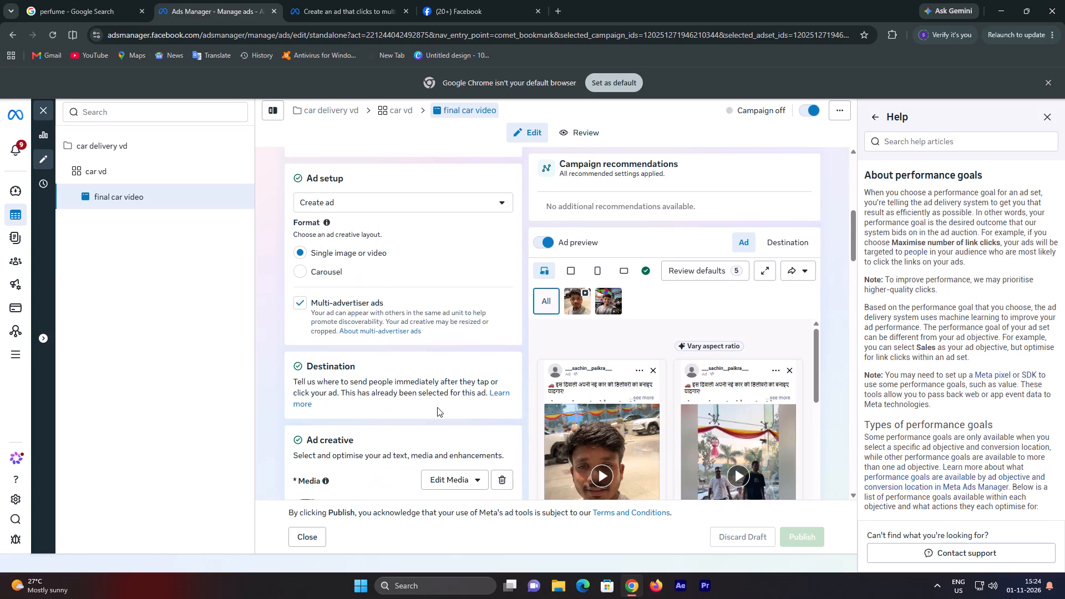
scroll(437, 407, "down", 1)
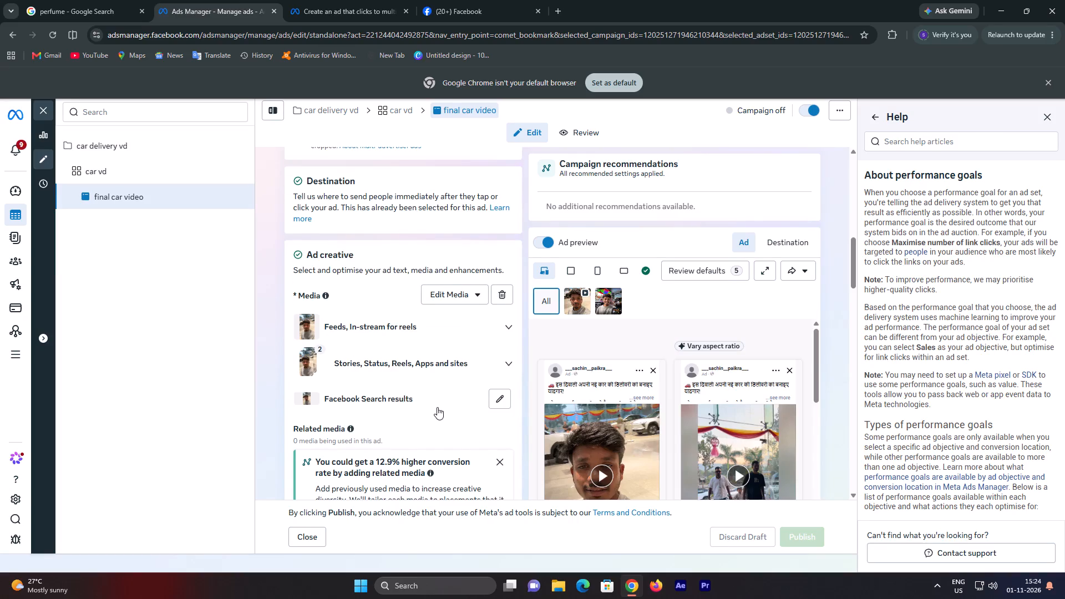
scroll(437, 407, "down", 2)
scroll(437, 407, "up", 1)
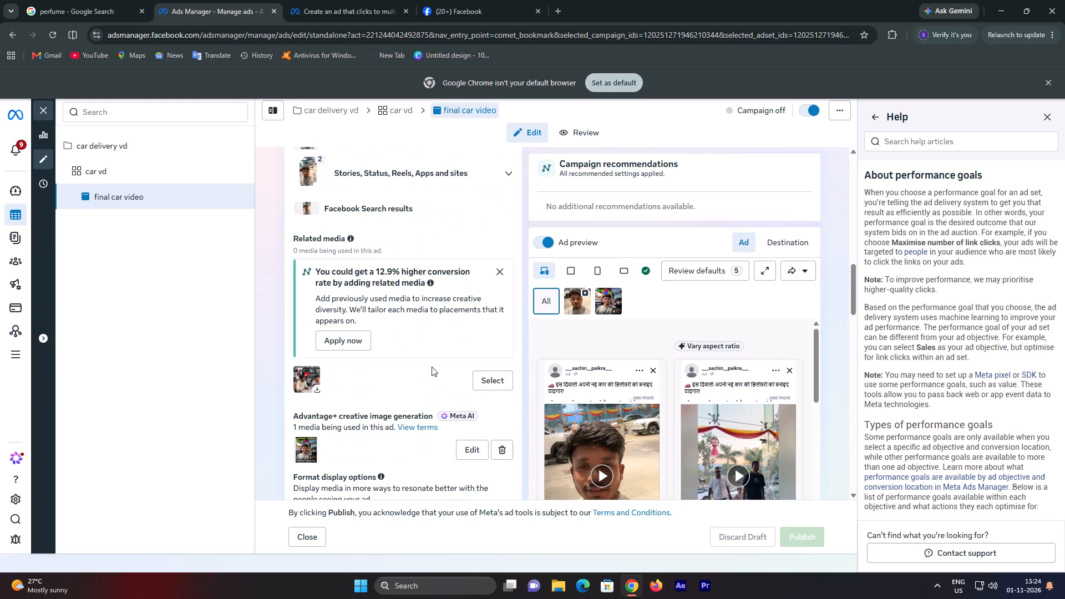
scroll(432, 367, "down", 6)
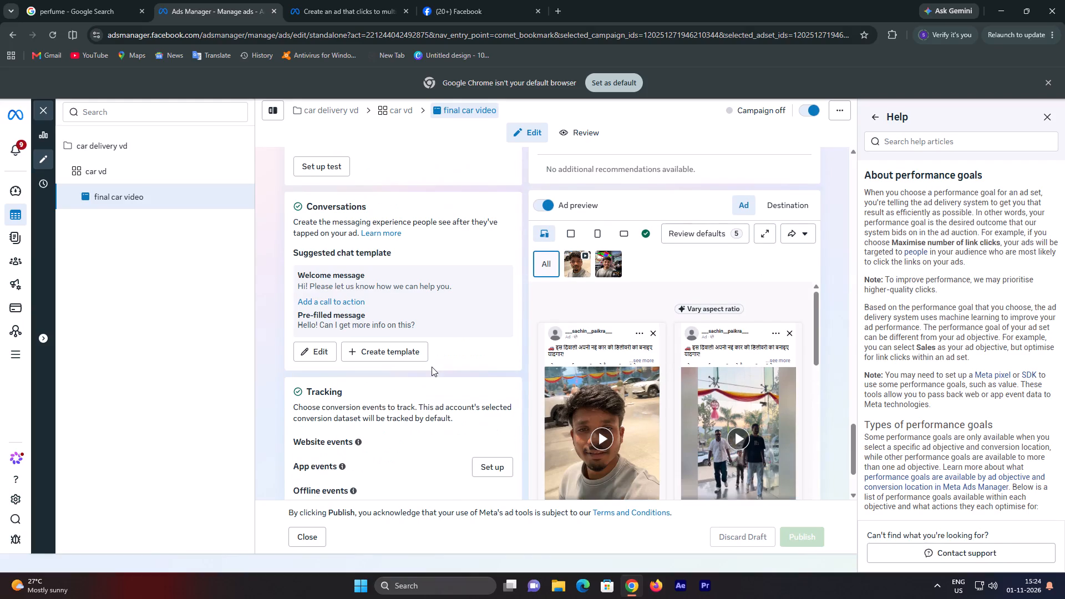
Review the final car video ad's chat template, including its welcome message, call-to-action options and pre-filled message, and leave without saving.
scroll(432, 367, "down", 1)
scroll(432, 367, "up", 1)
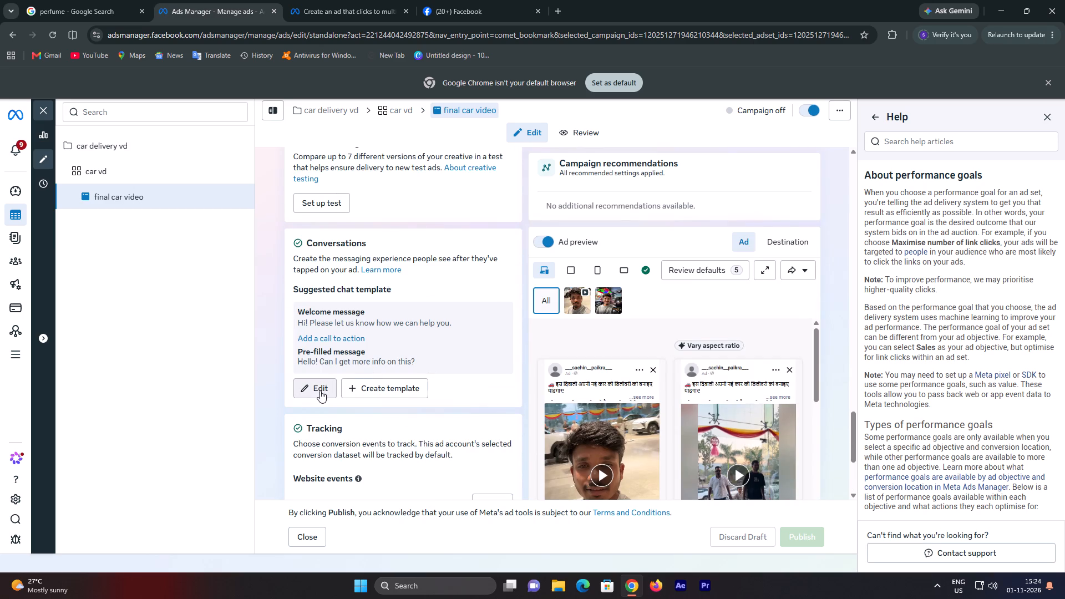
left_click(319, 388)
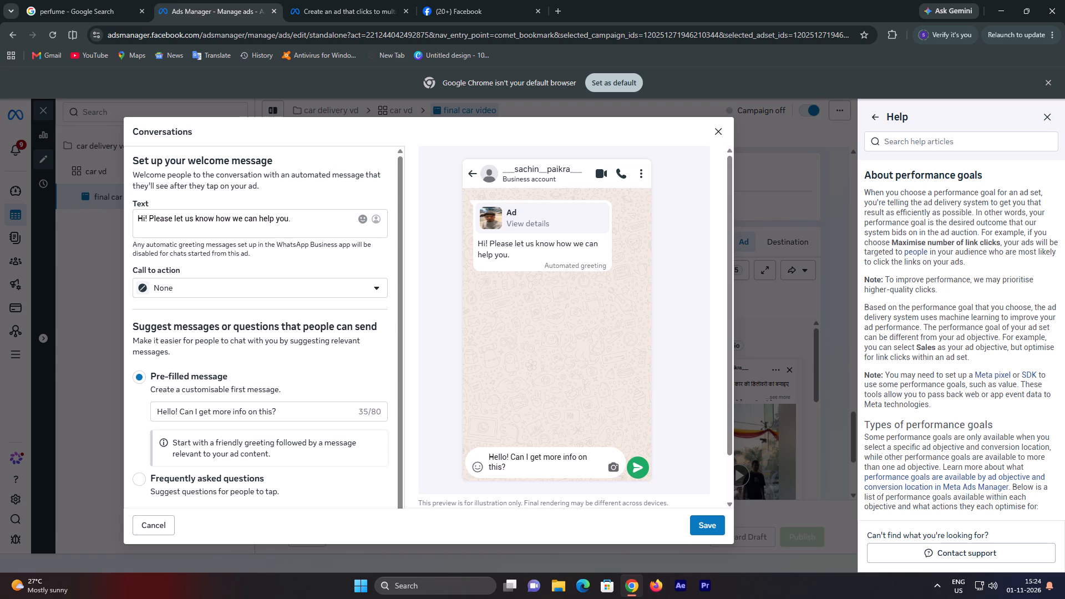
scroll(283, 337, "down", 2)
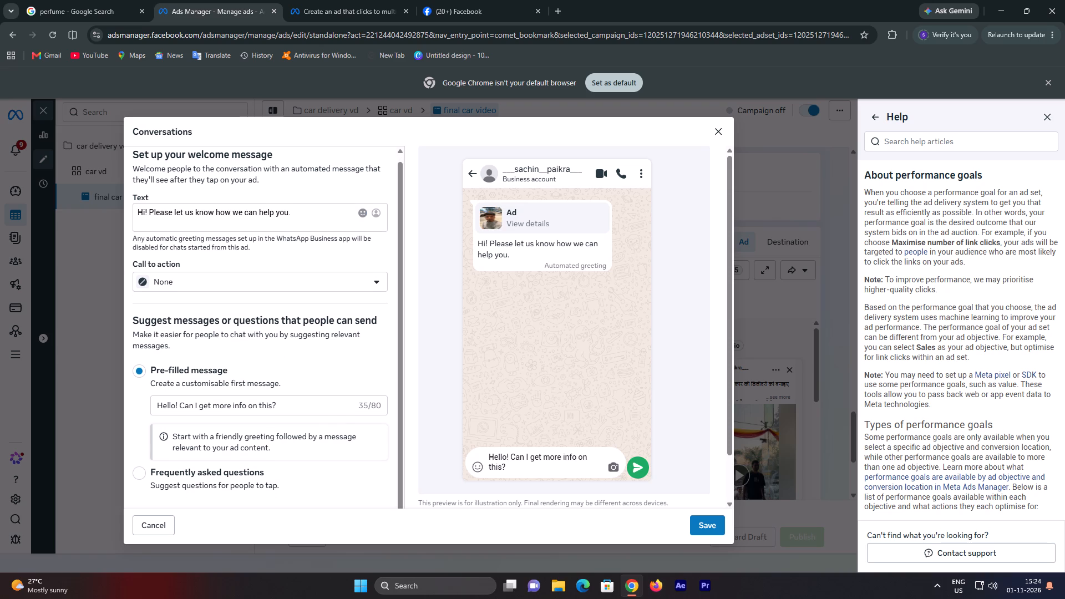
left_click(232, 275)
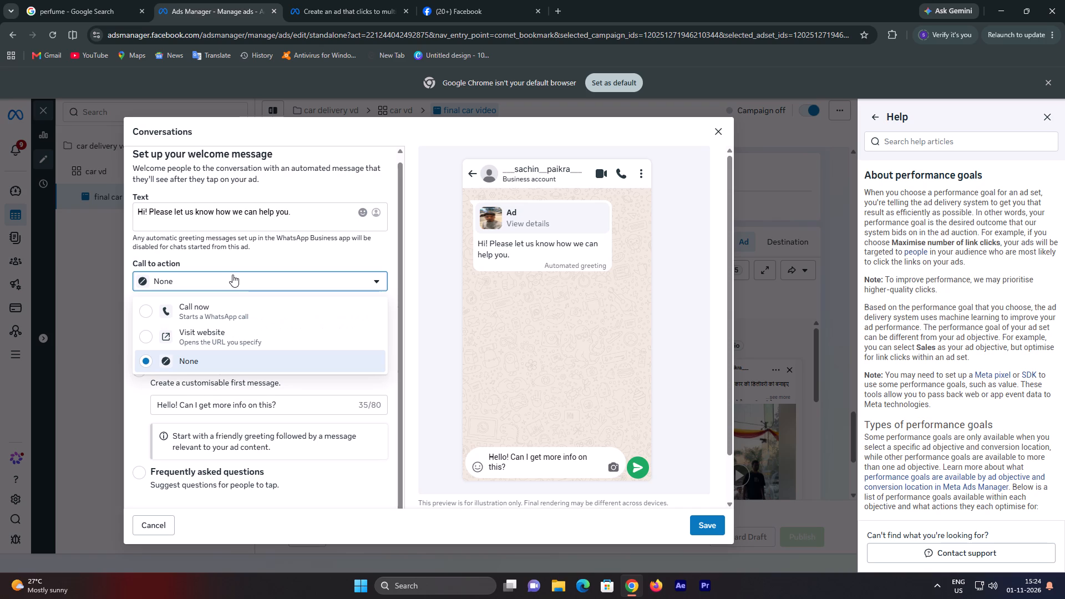
left_click(232, 275)
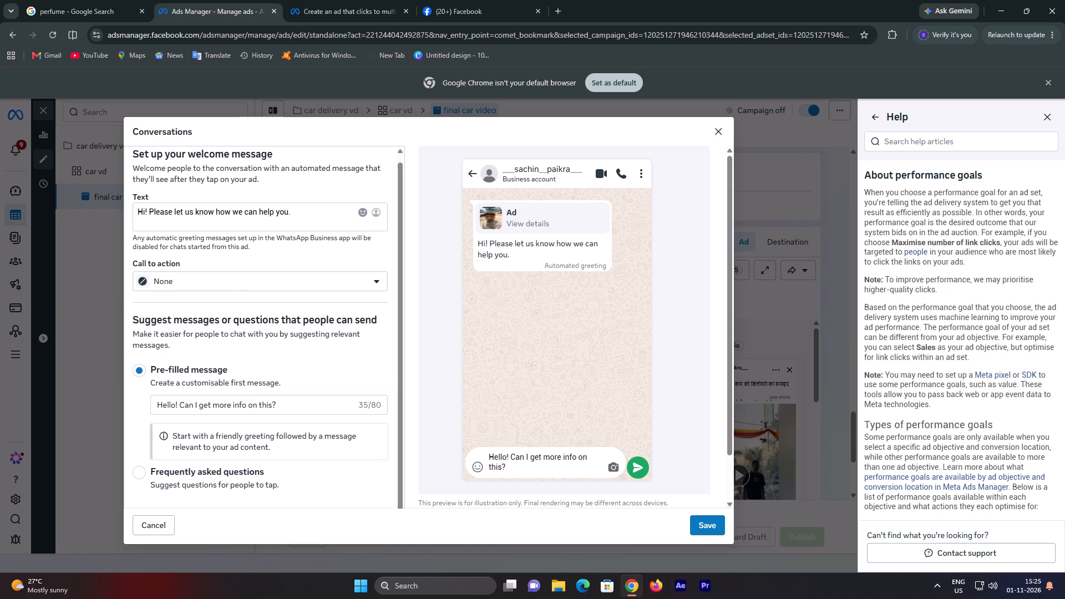
scroll(323, 352, "down", 3)
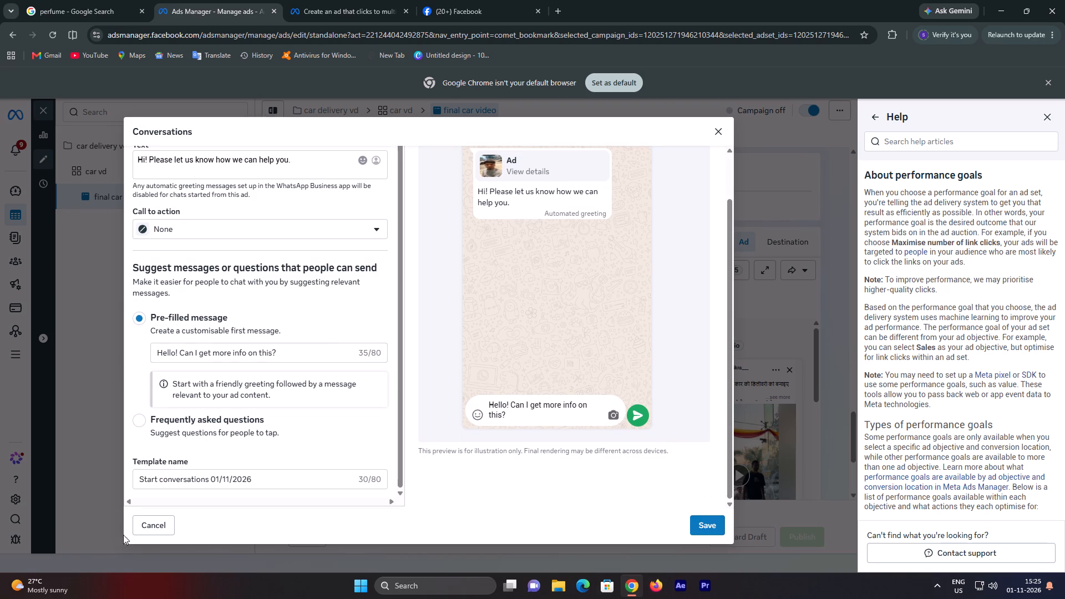
left_click(153, 526)
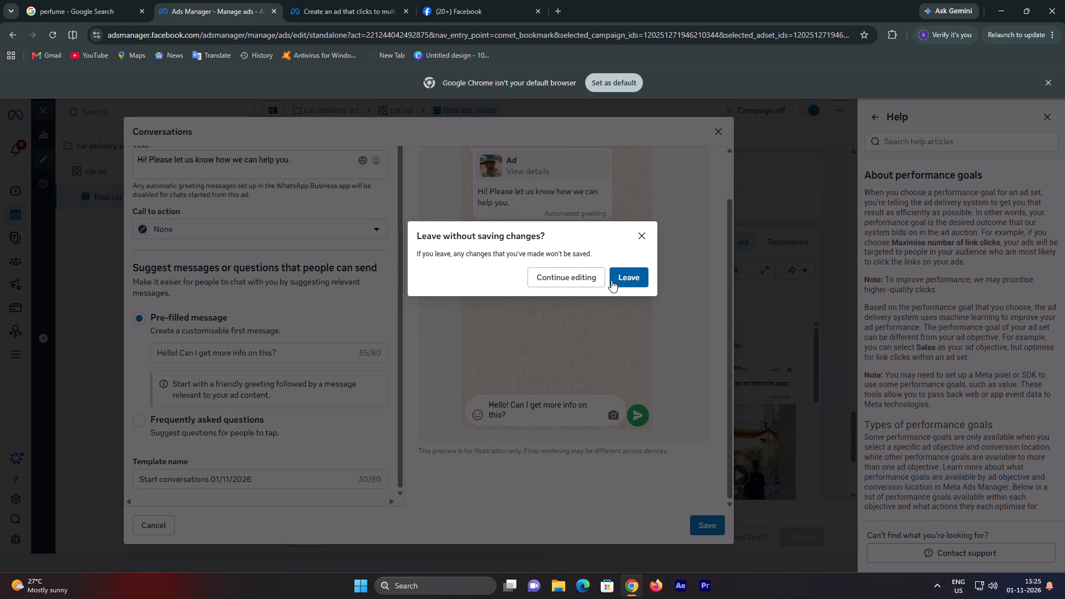
left_click(628, 280)
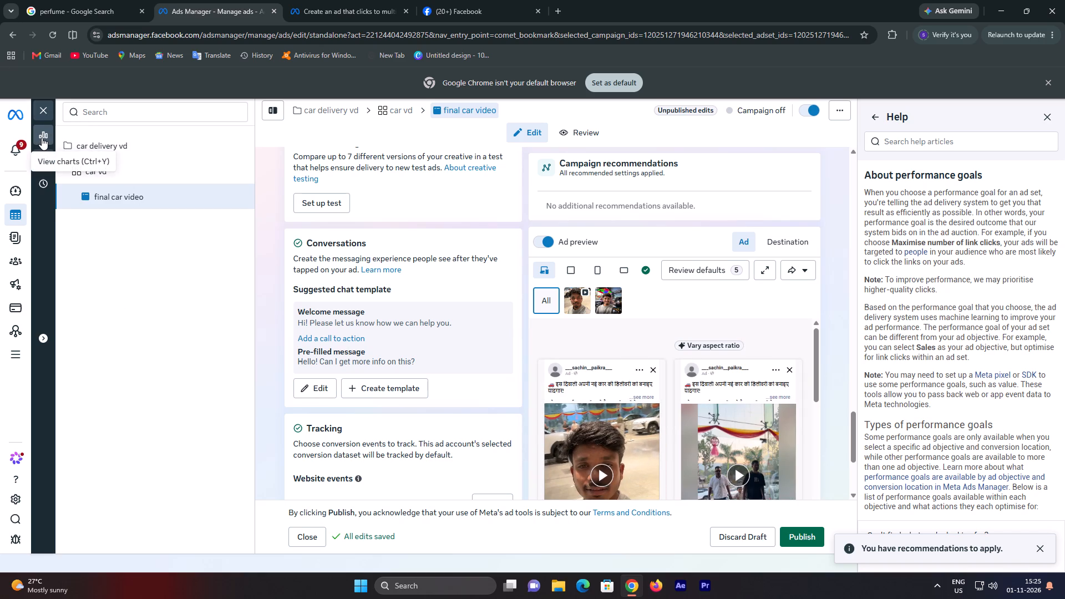
Close the ad editor and turn on the car delivery vd campaign in the campaign list.
left_click(17, 210)
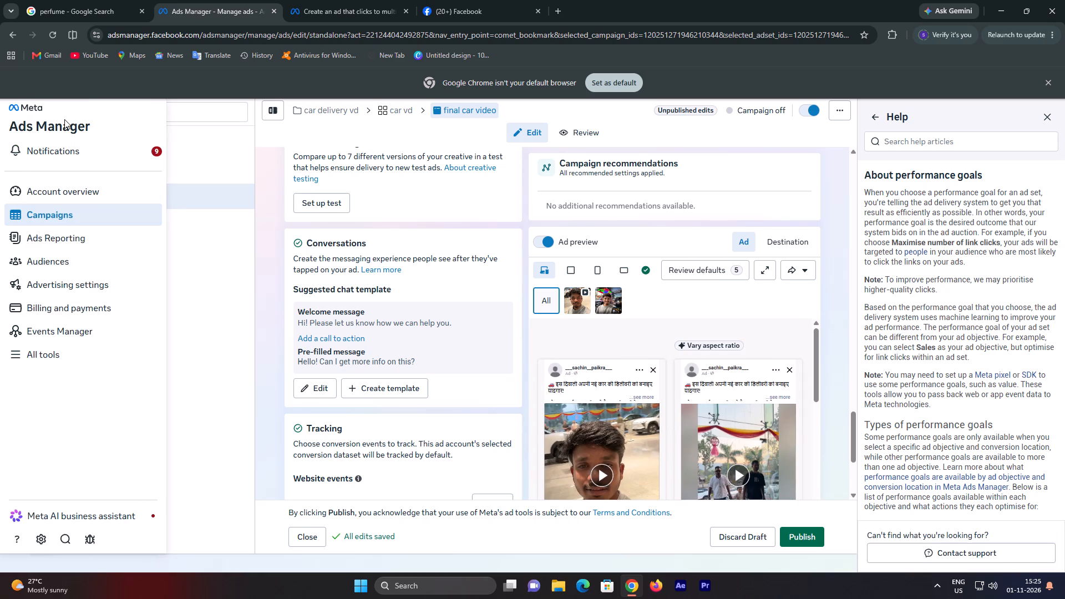
left_click(202, 145)
left_click(49, 113)
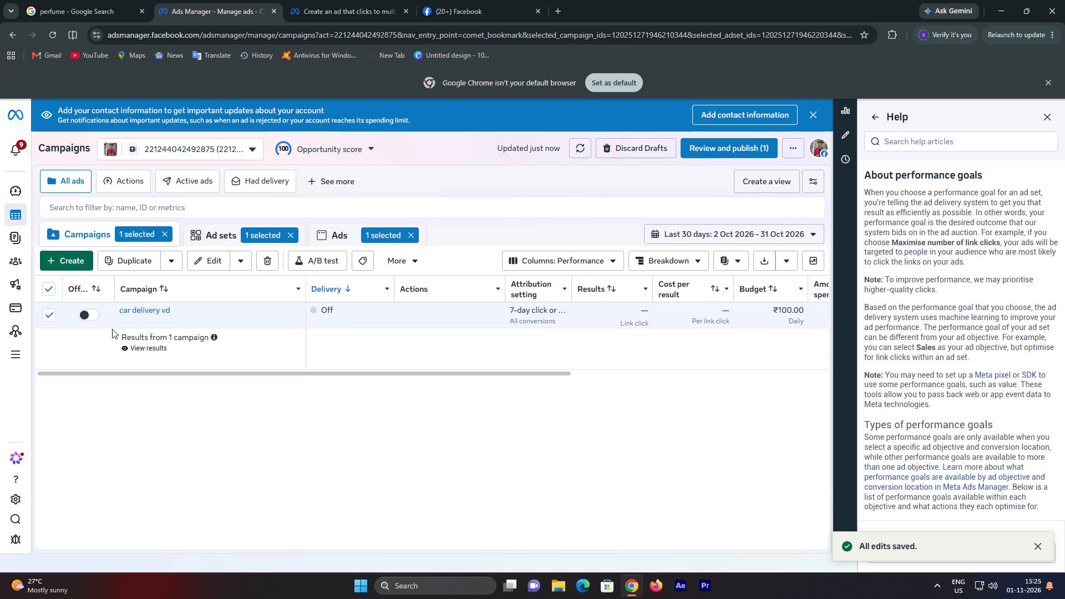
left_click(90, 315)
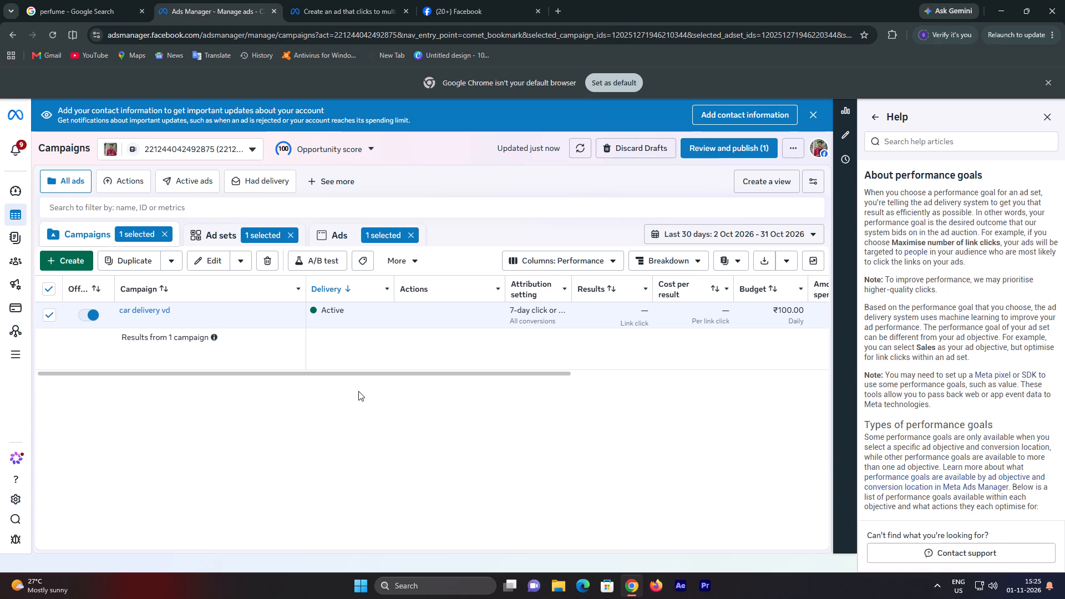
Minimise the browser and launch Kuro from the desktop.
left_click(992, 0)
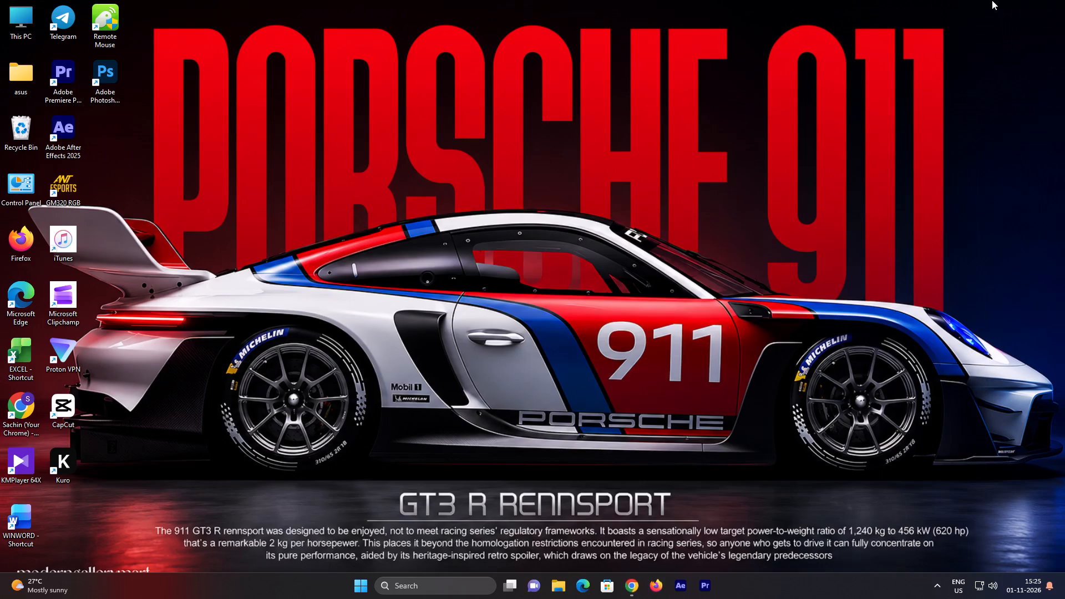
double_click(73, 461)
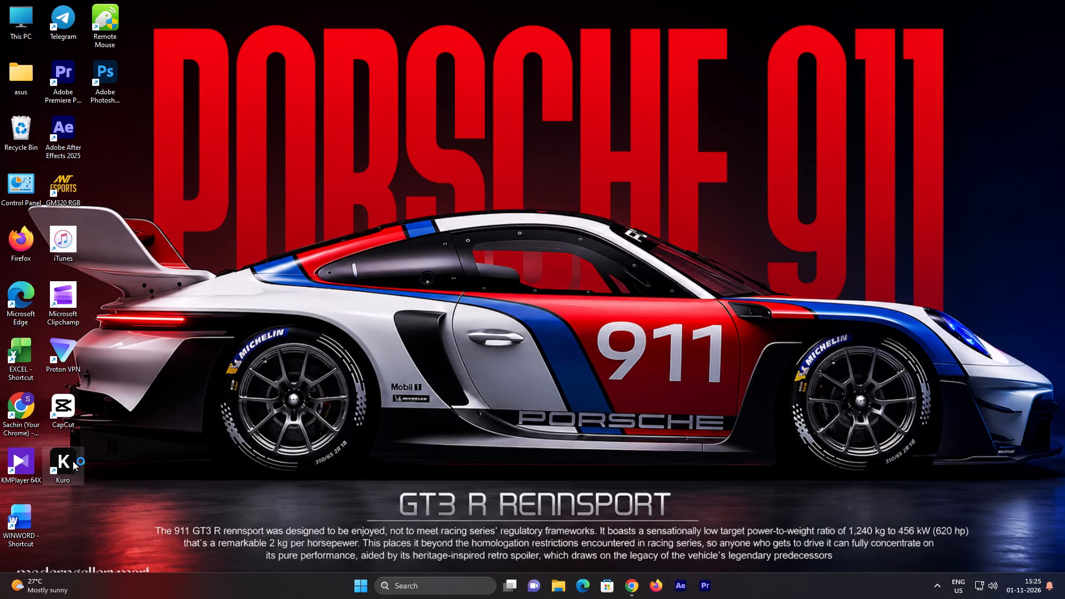
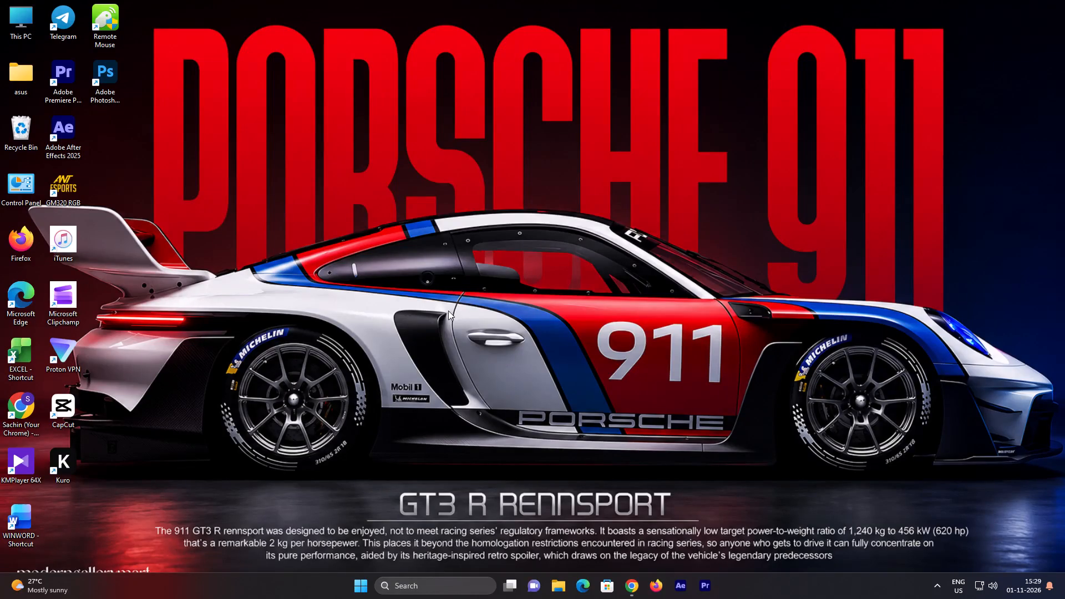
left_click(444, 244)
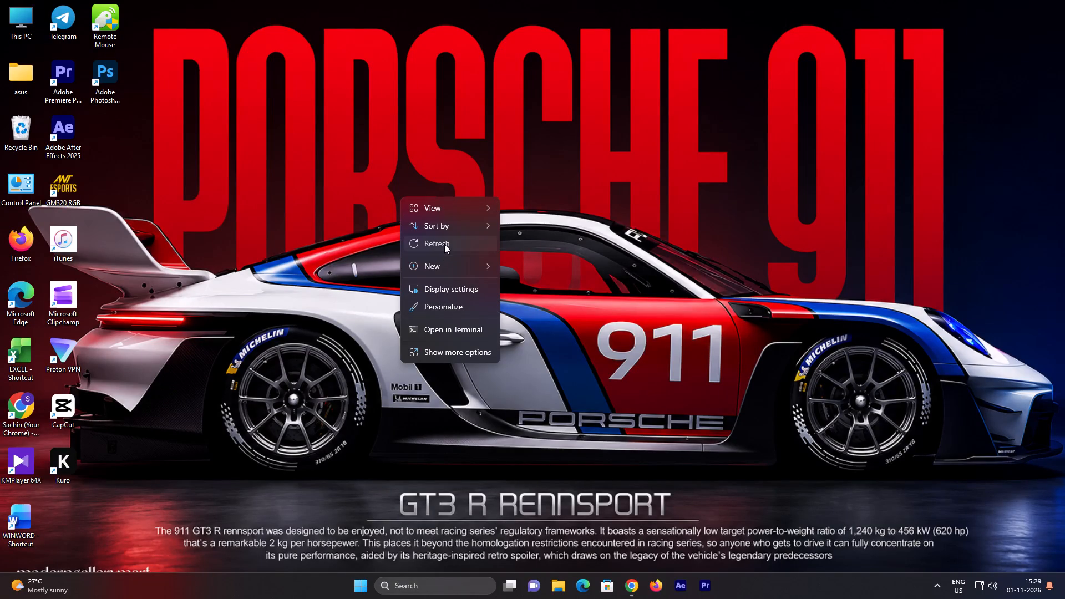
Return to Chrome's Meta help article on message ads, dismiss the survey, open all account issues, and close the account-switching page.
left_click(637, 584)
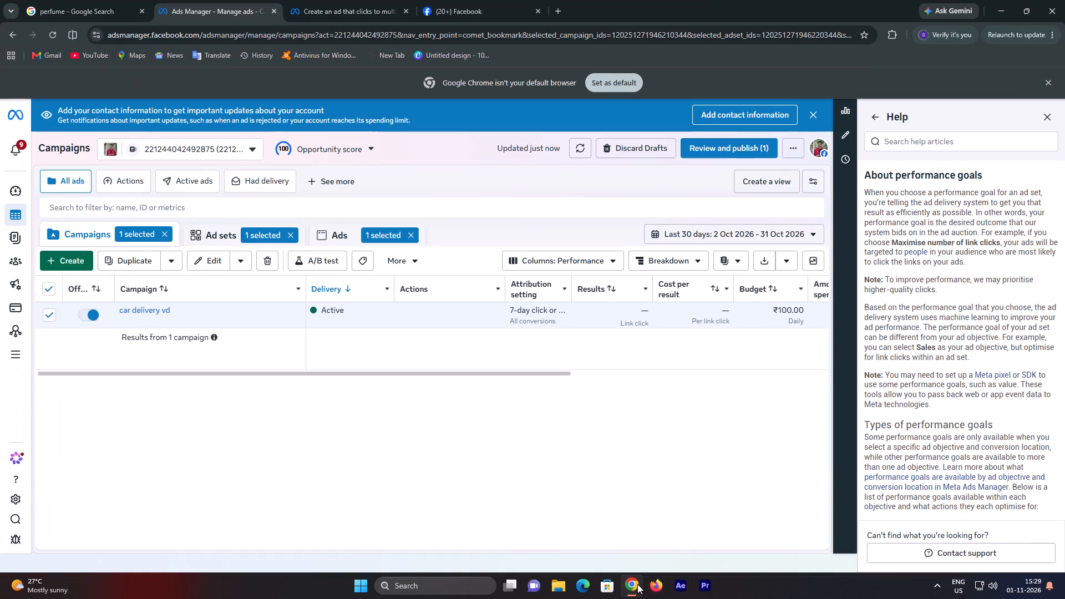
left_click(303, 11)
scroll(537, 420, "down", 5)
scroll(537, 420, "up", 4)
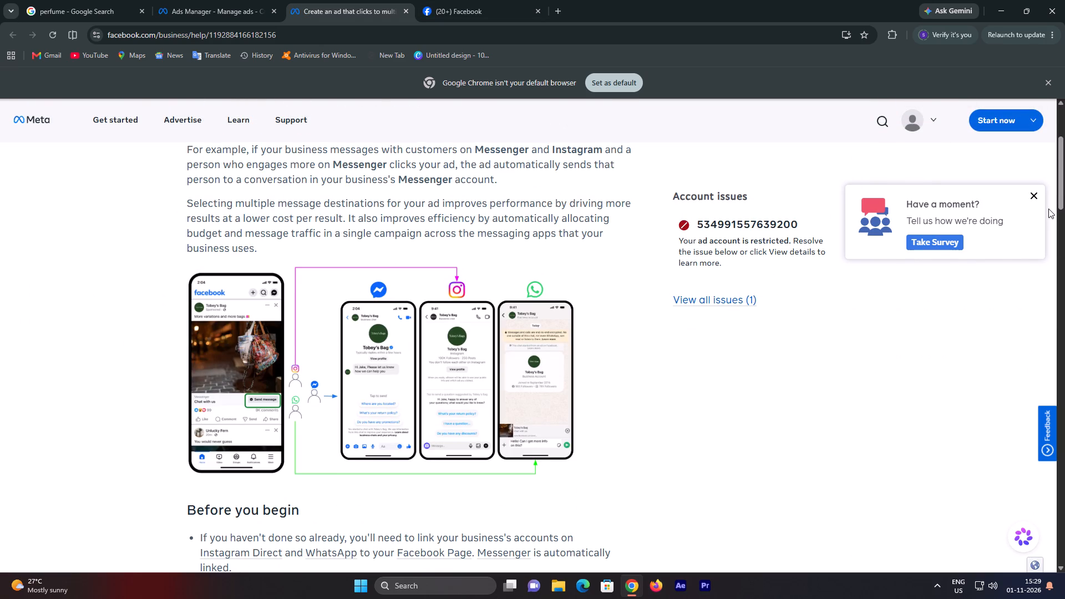
left_click(1032, 196)
left_click(736, 301)
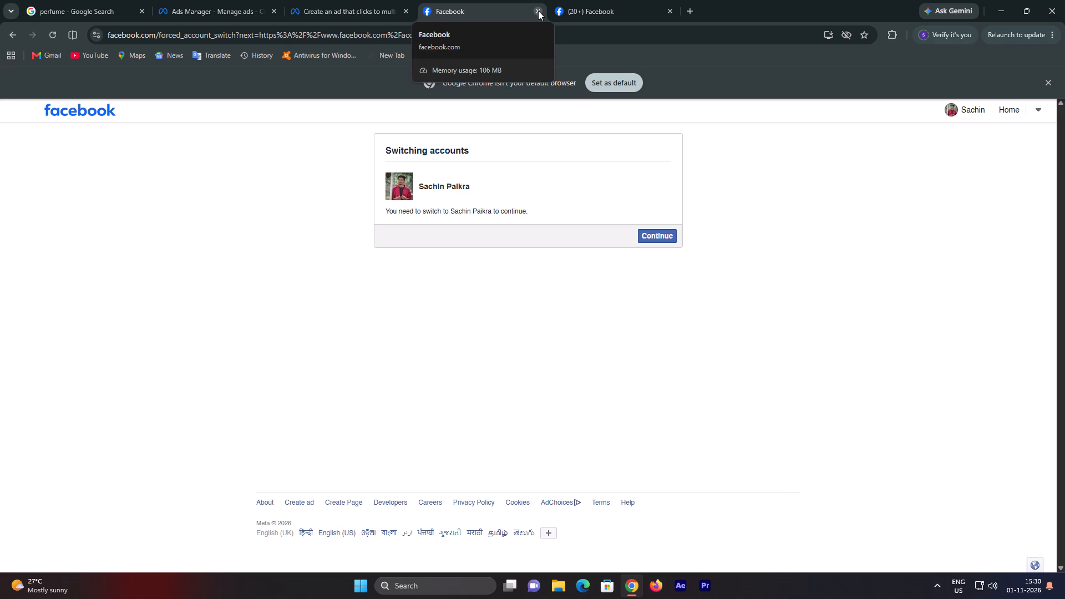
left_click(538, 11)
Return to the Ads Manager campaign list and close the Help pane about performance goals.
left_click(372, 6)
left_click(201, 0)
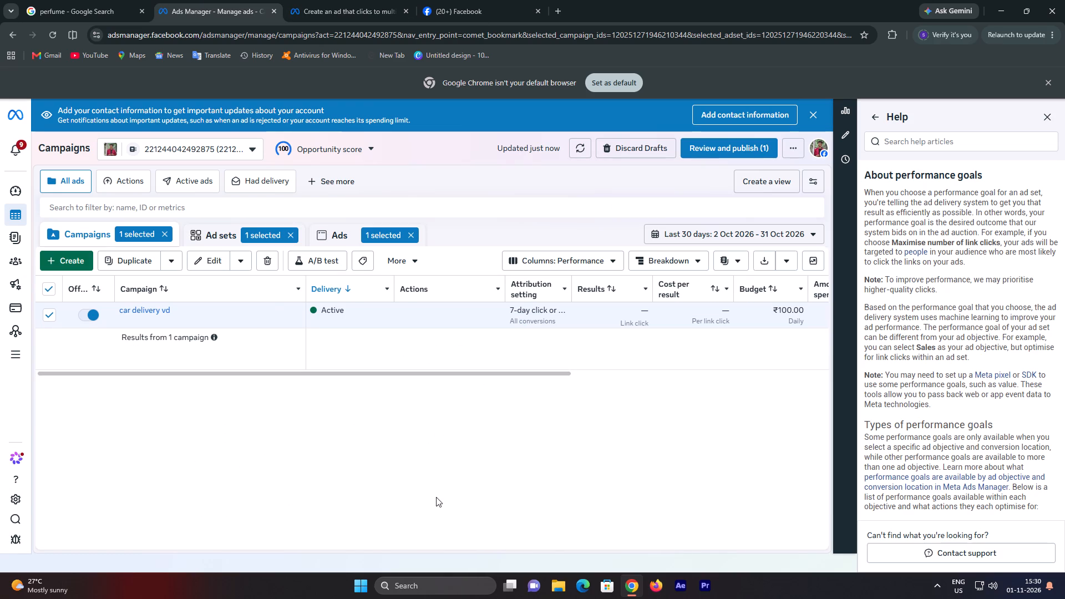
left_click(1048, 121)
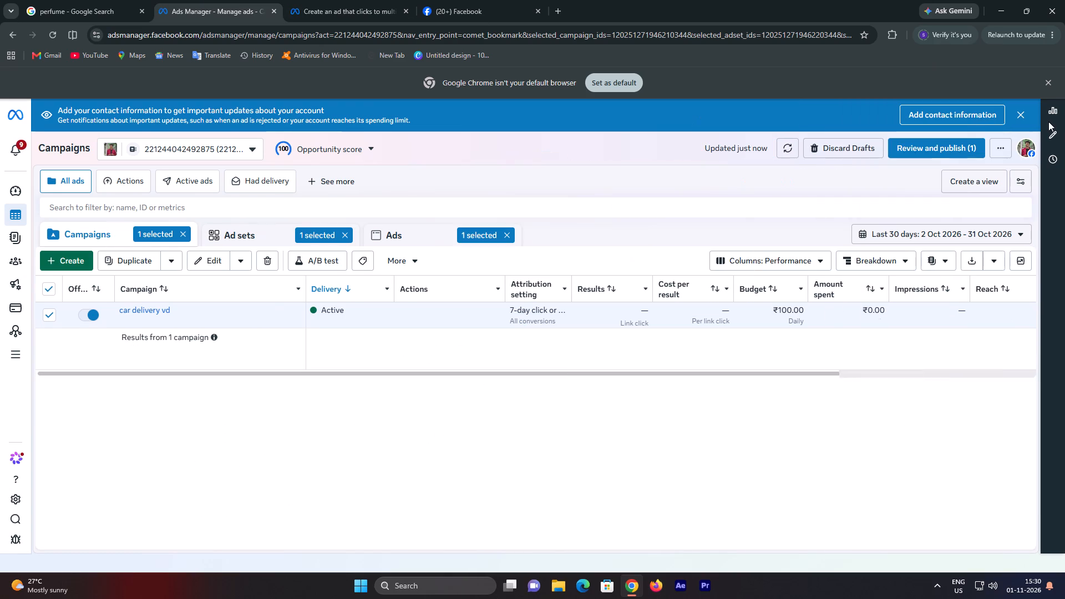
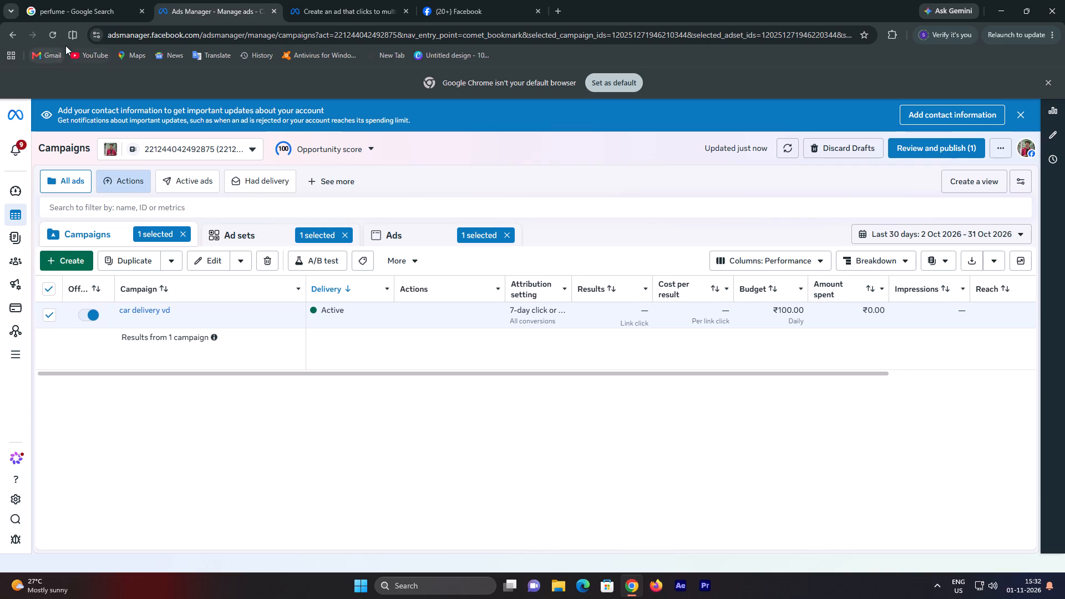
Reload the Ads Manager page showing the car delivery vd campaign.
left_click(52, 32)
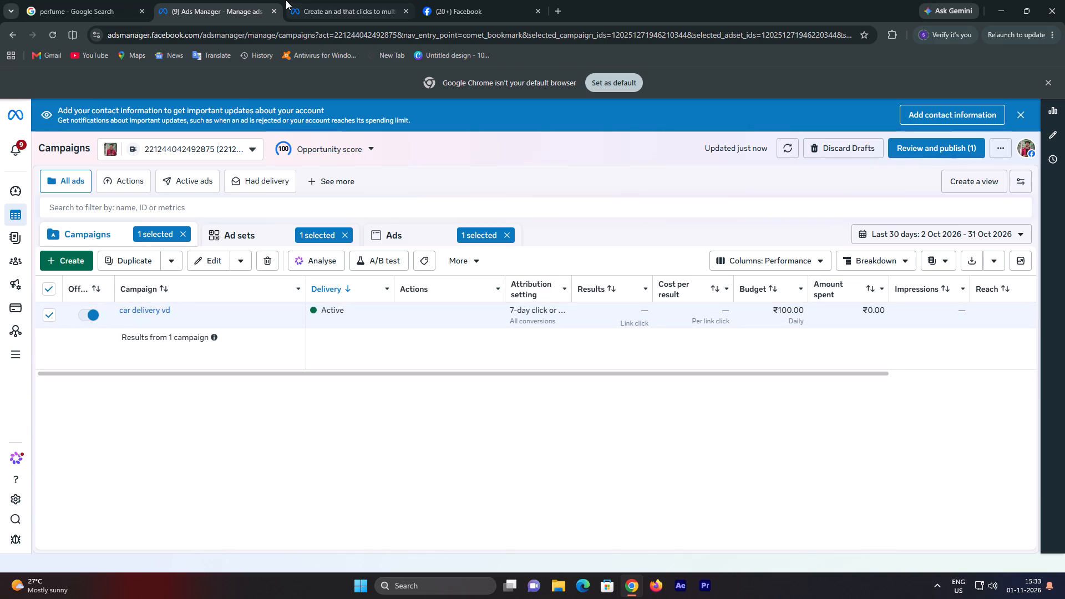
Look through the other open browser pages, including Facebook's WhatsApp settings, and end on the perfume search results.
left_click(363, 0)
left_click(476, 0)
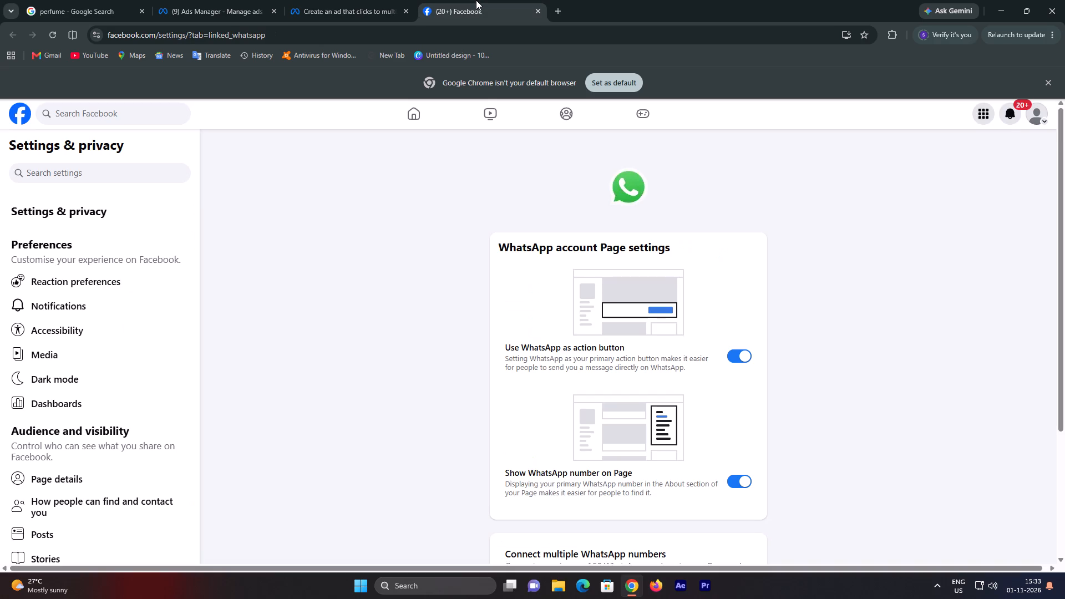
left_click(108, 0)
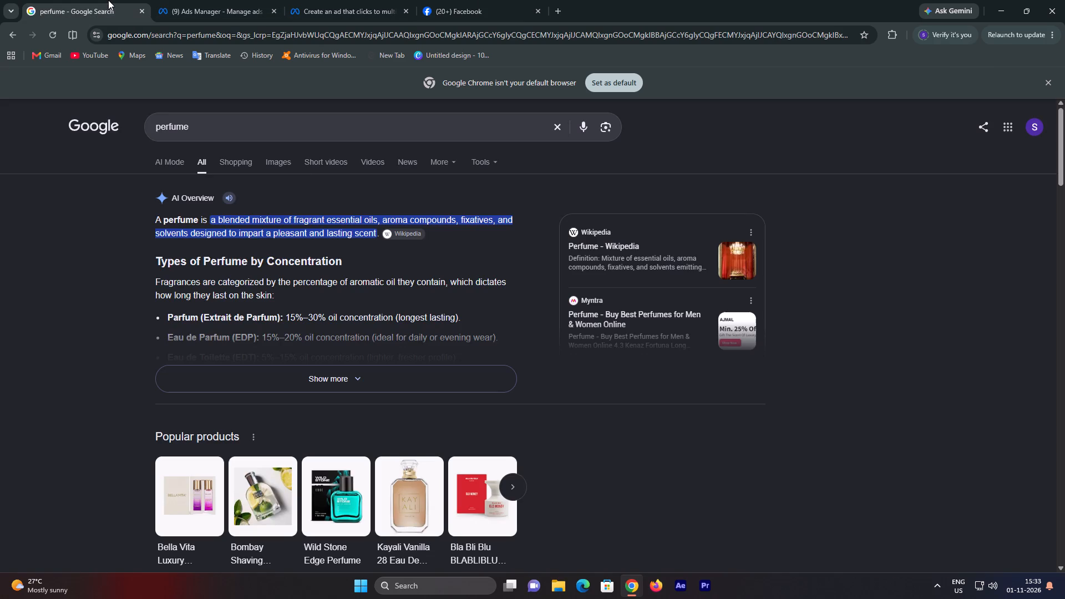
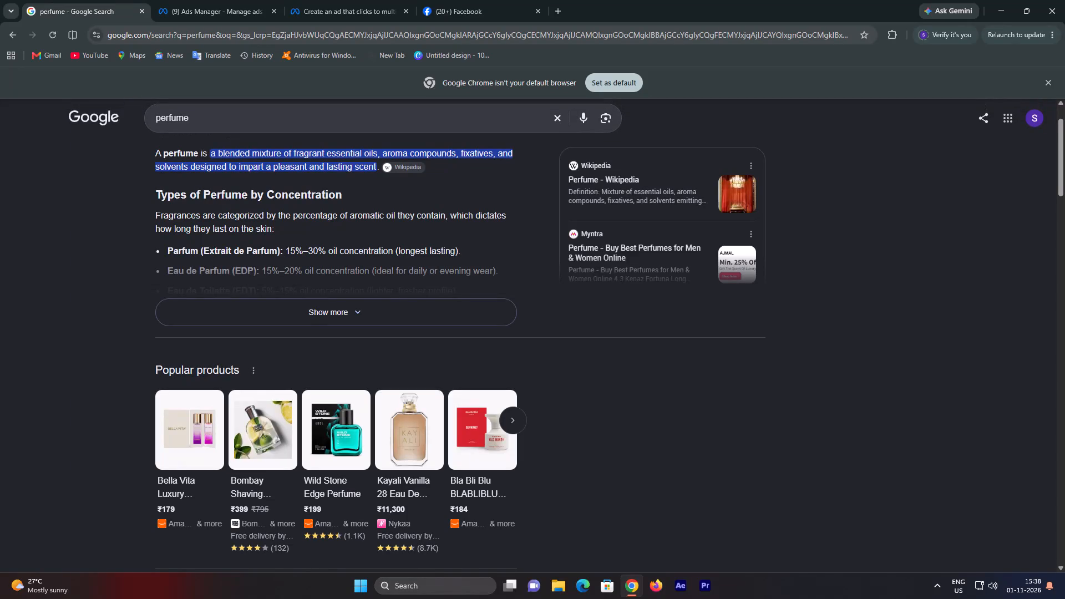
Return to the Ads Manager campaign list from the other open browser tabs.
left_click(265, 0)
left_click(350, 0)
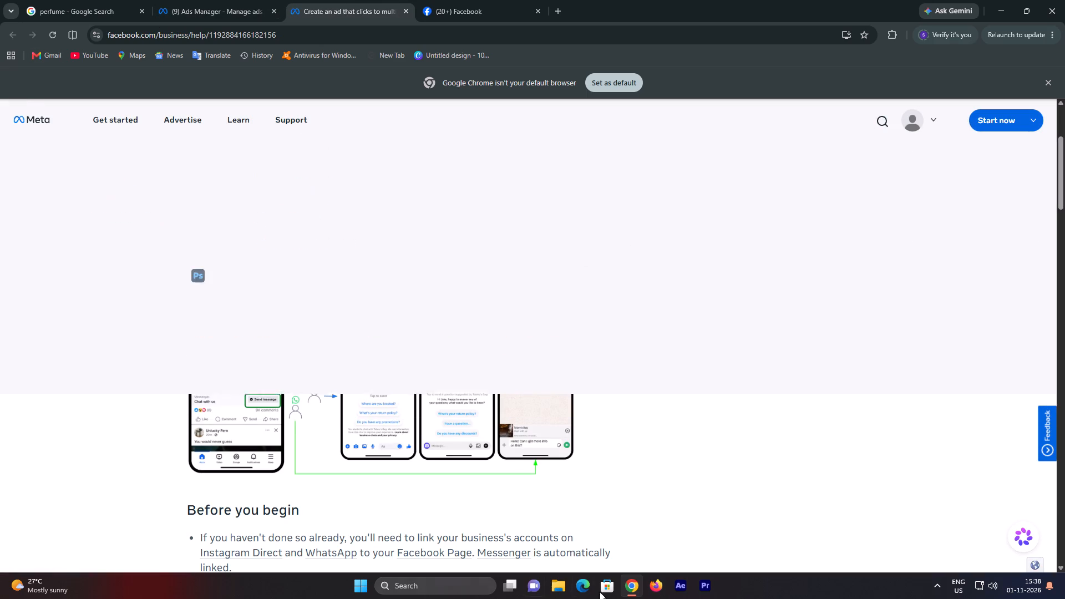
left_click(846, 461)
left_click(186, 0)
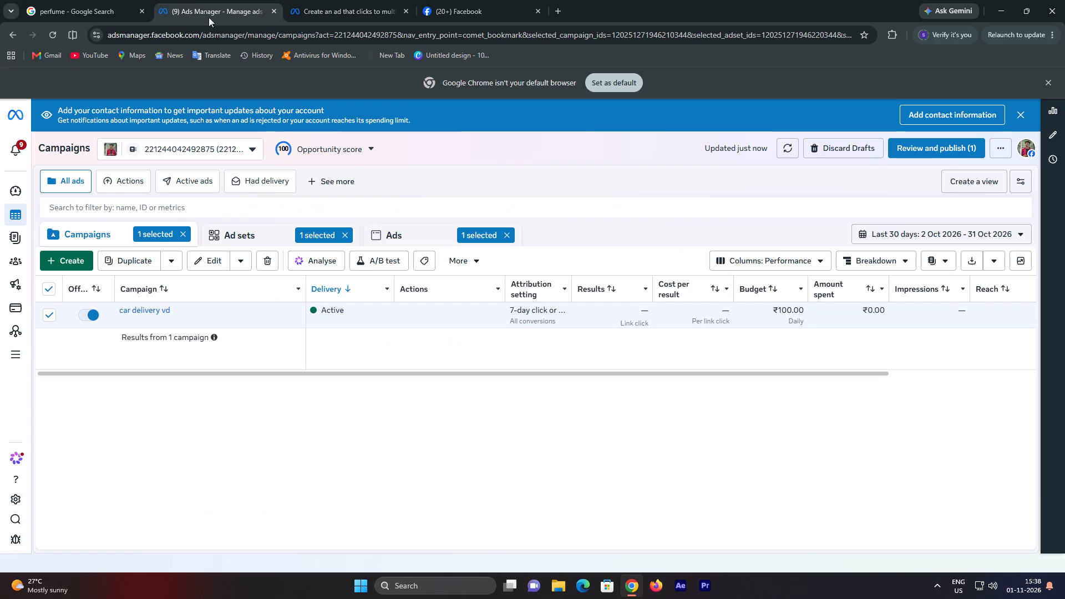
left_click(436, 497)
Switch to the Sangeeta Card Ad account in the Sangeeta Card business portfolio and dismiss the add-funds notice.
left_click(203, 129)
left_click(195, 150)
left_click(153, 333)
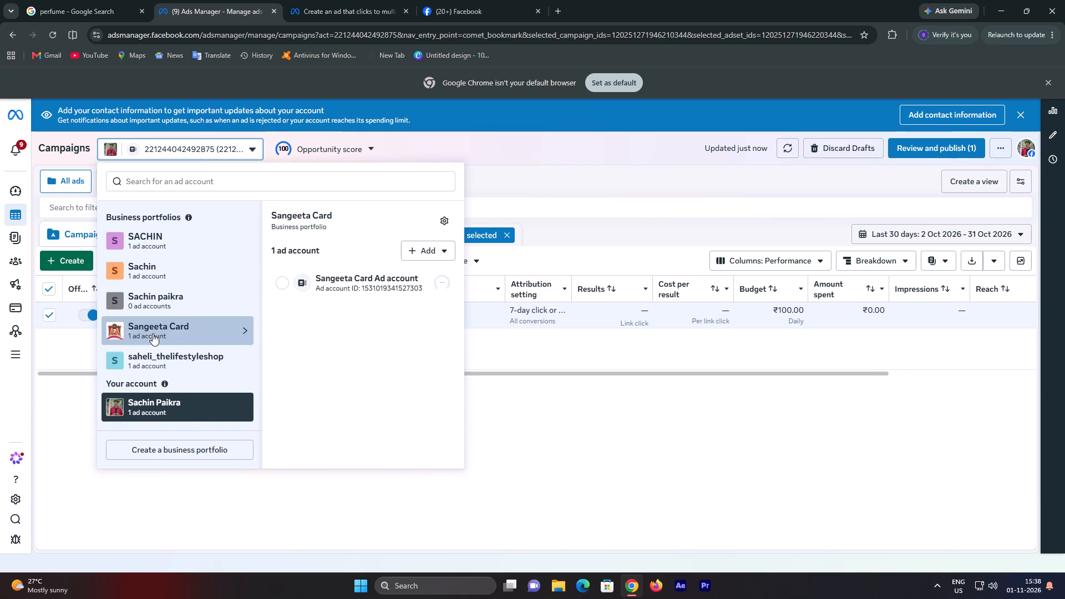
left_click(351, 276)
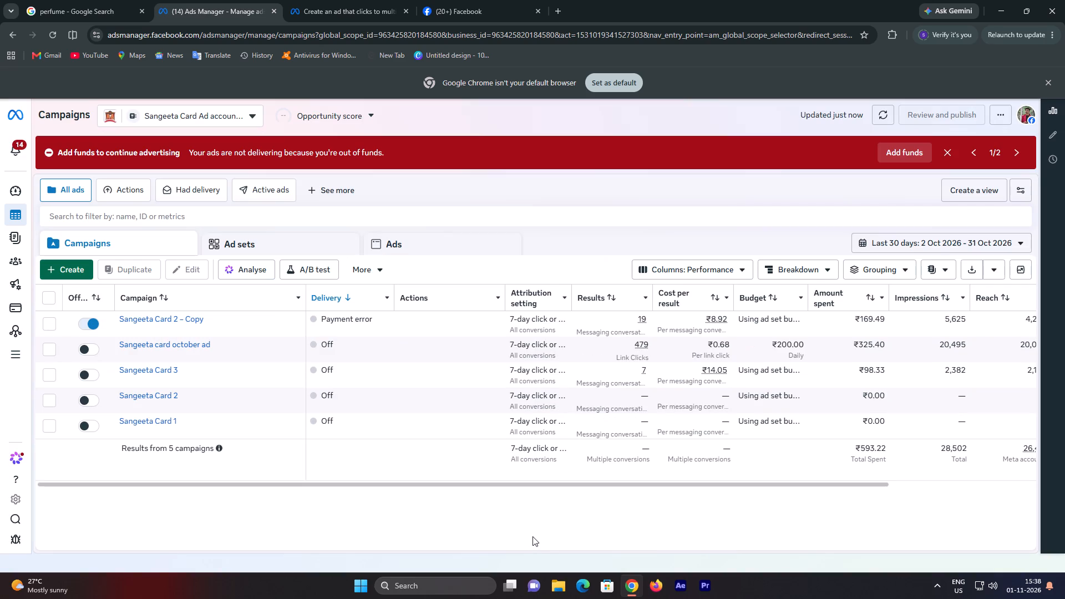
left_click(946, 151)
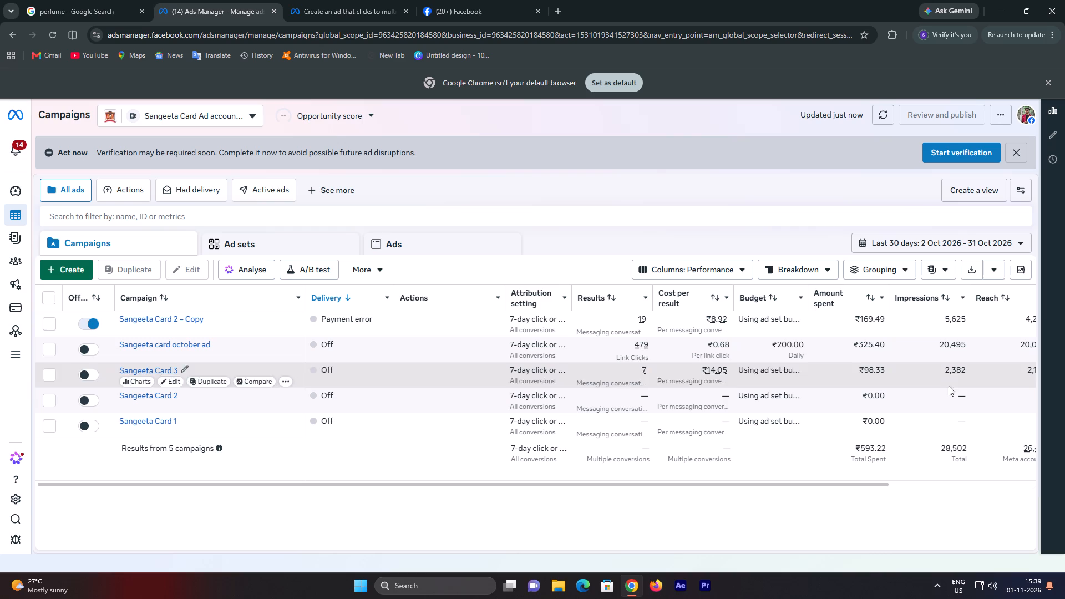
Set the Sangeeta Card campaign list's reporting date range to Maximum.
left_click_drag(857, 483, 1048, 480)
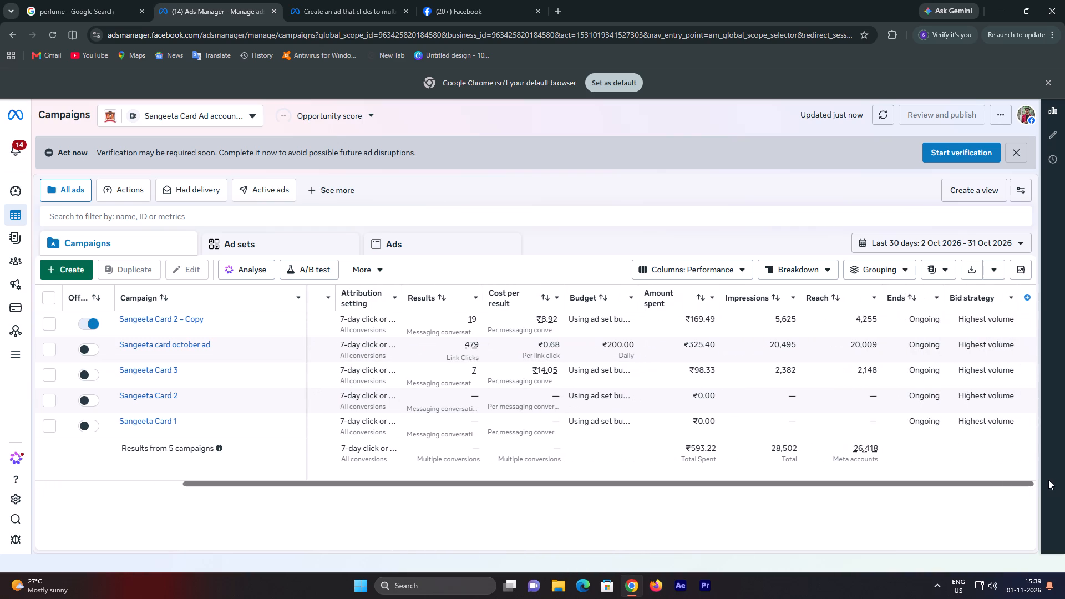
left_click_drag(1048, 480, 1051, 479)
left_click(1007, 242)
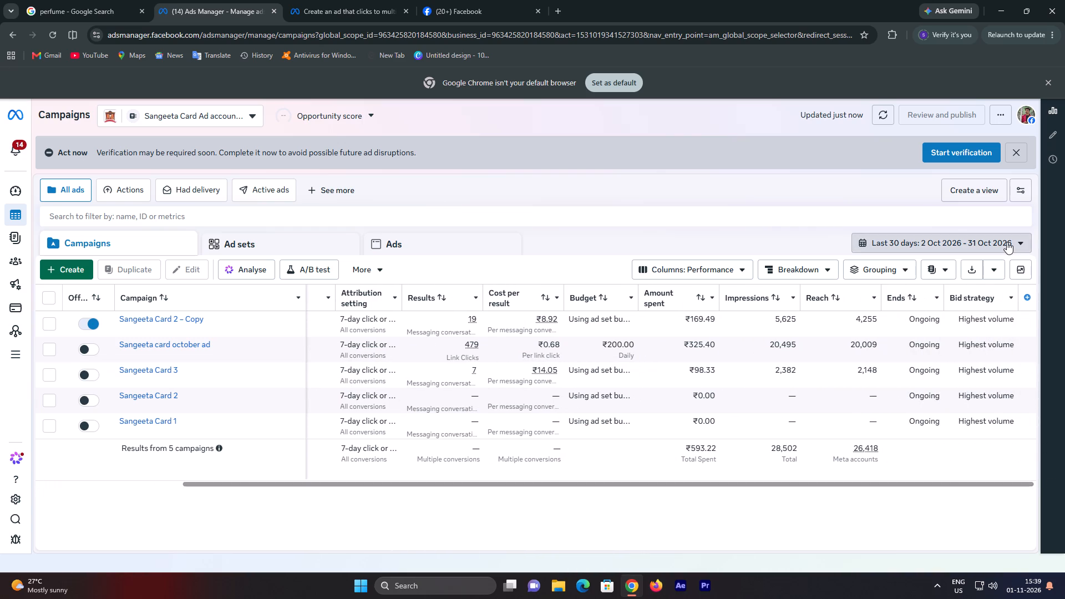
scroll(733, 477, "down", 2)
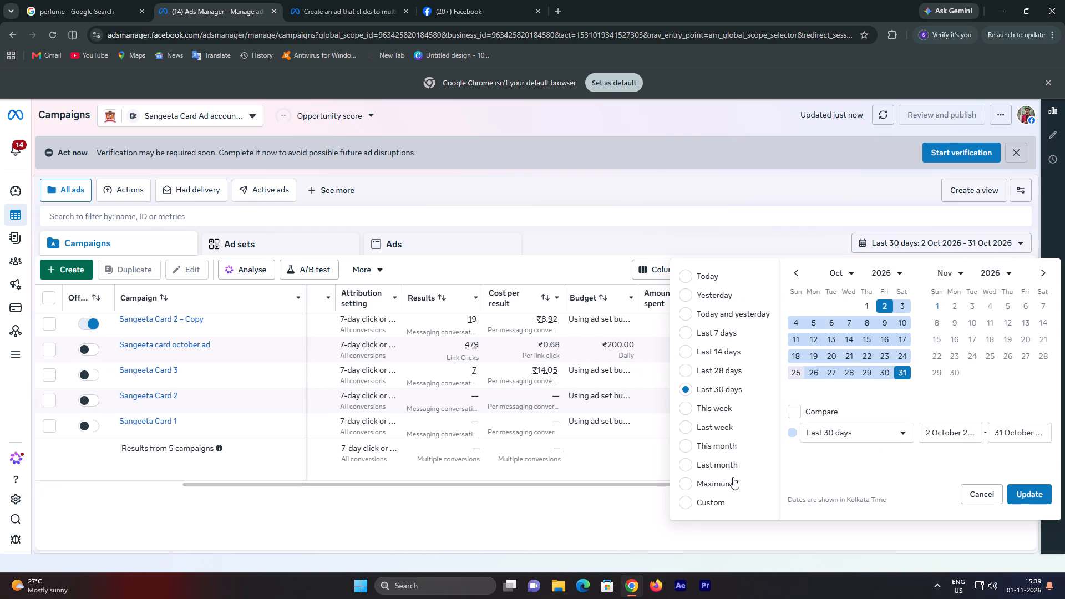
left_click(715, 501)
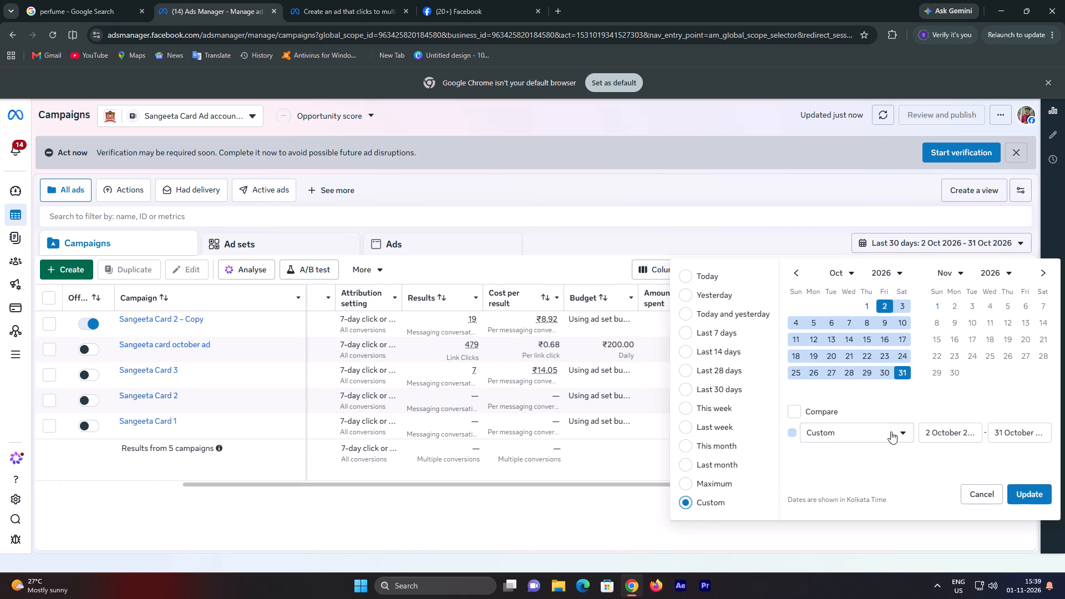
left_click(864, 428)
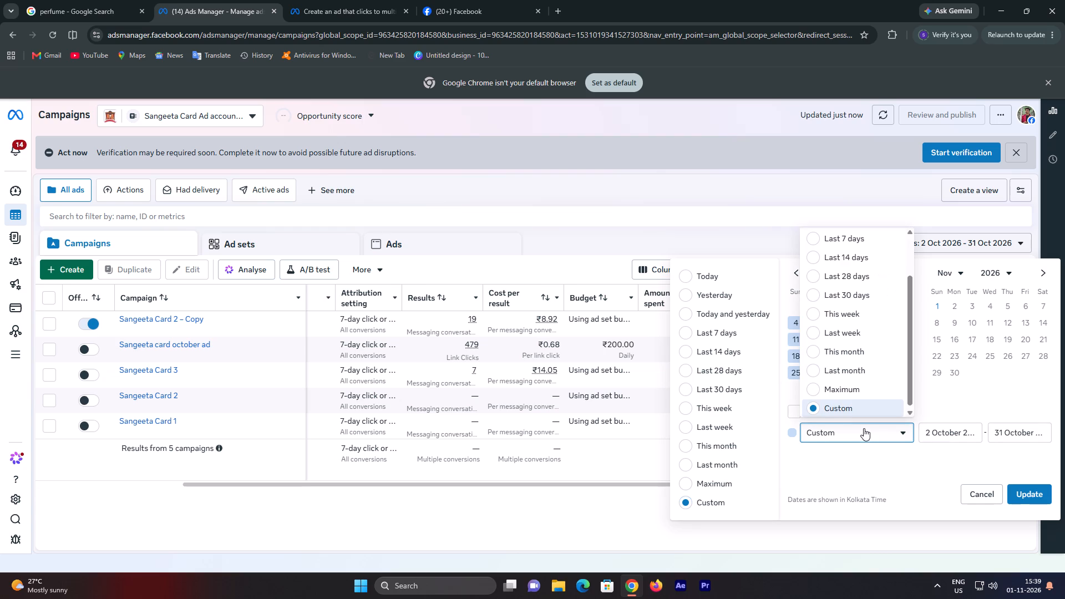
scroll(858, 385, "down", 5)
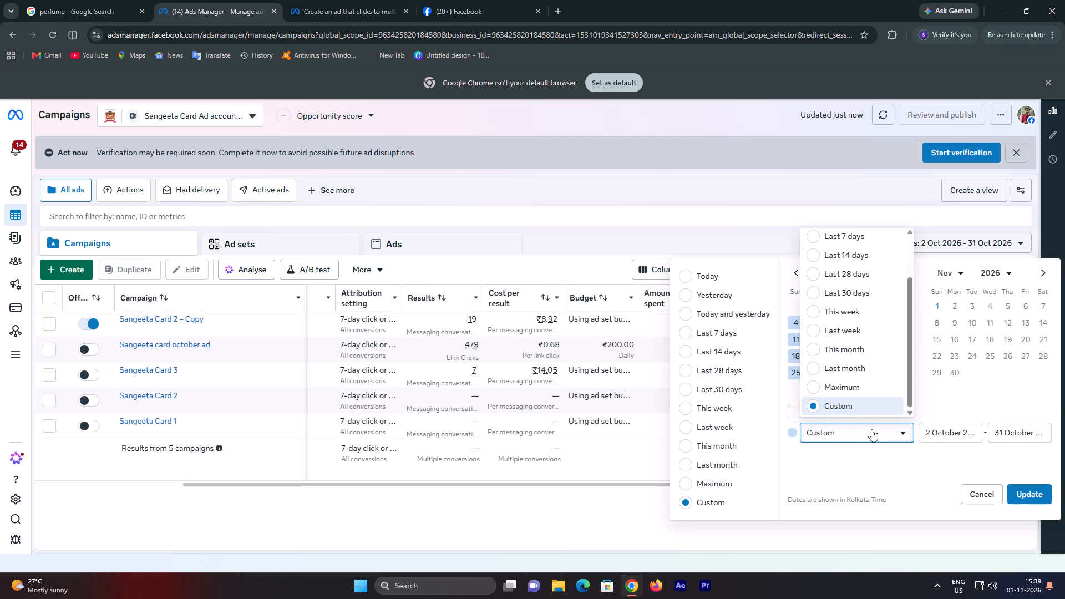
left_click(847, 385)
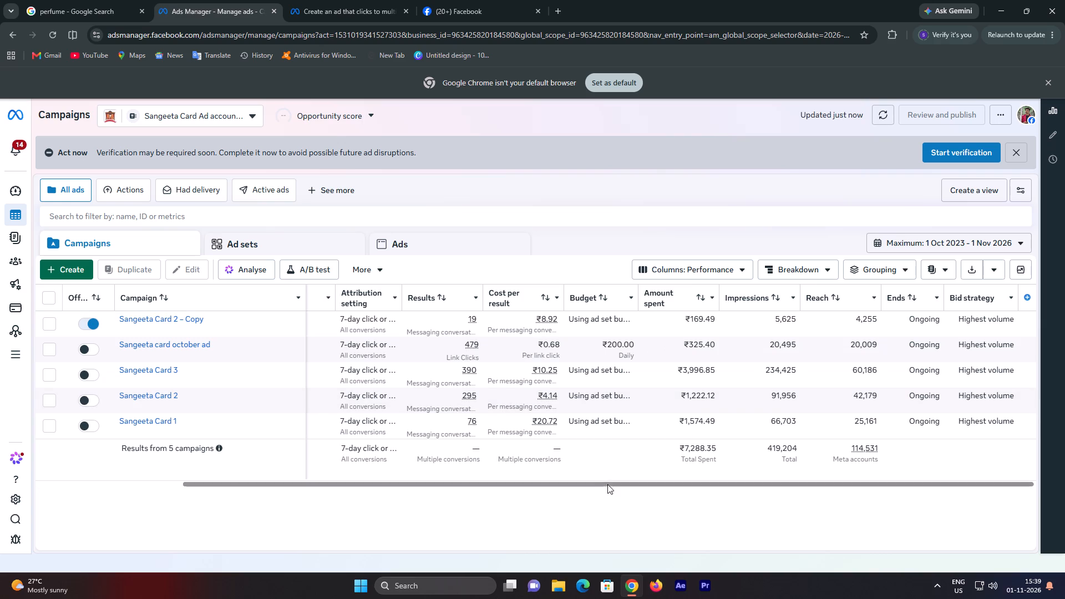
Examine the Sangeeta Card campaigns' delivery, results, cost per result, budget, amount spent, impressions and reach across the performance table.
left_click_drag(614, 482, 354, 475)
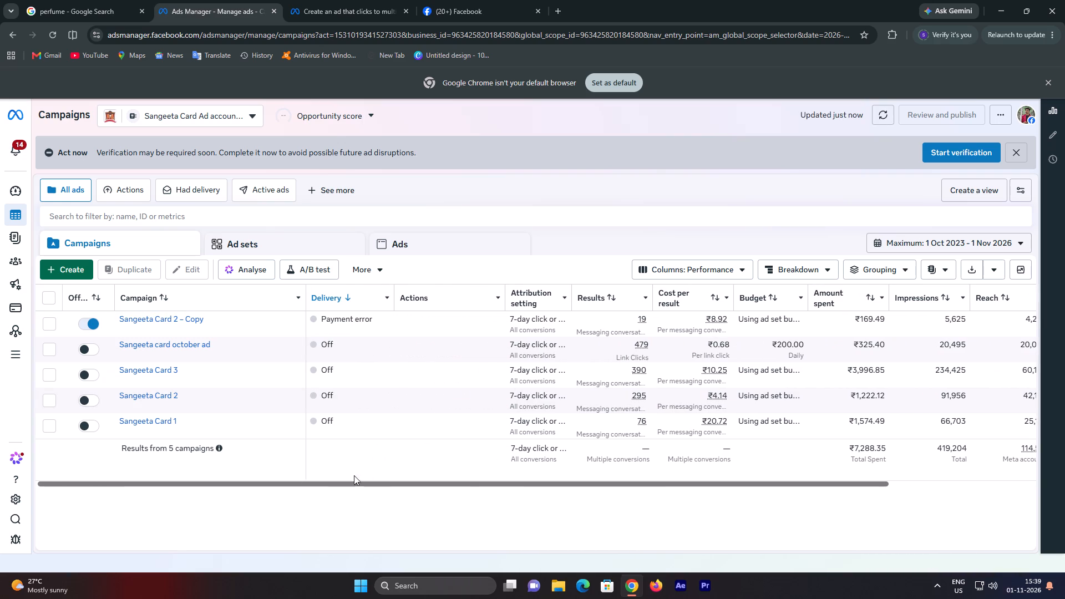
left_click_drag(354, 475, 321, 474)
left_click_drag(815, 482, 900, 494)
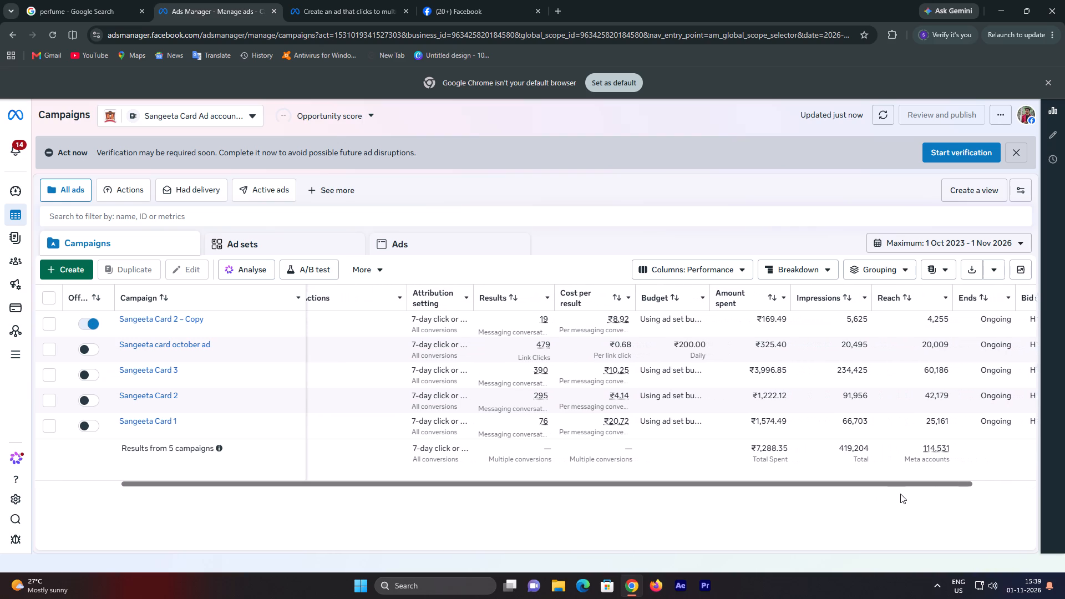
left_click_drag(900, 494, 961, 491)
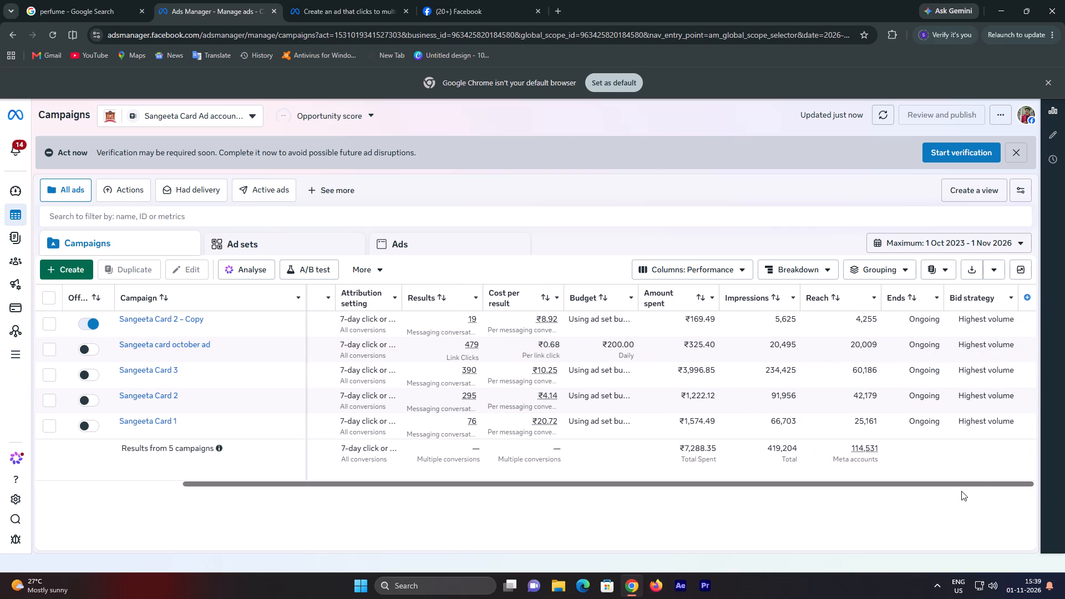
left_click_drag(961, 491, 742, 496)
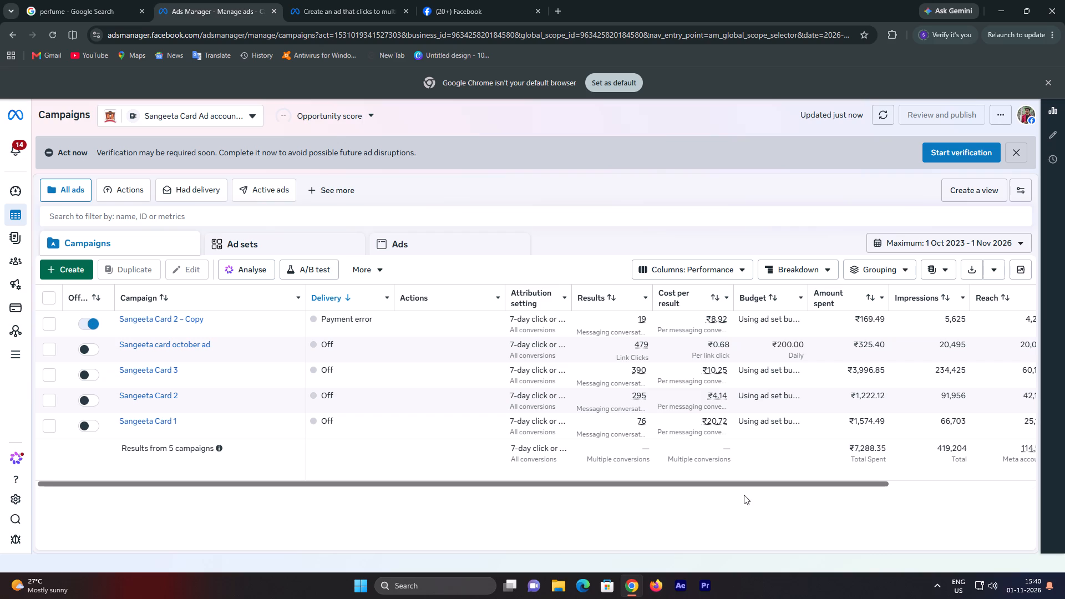
left_click_drag(728, 484, 966, 484)
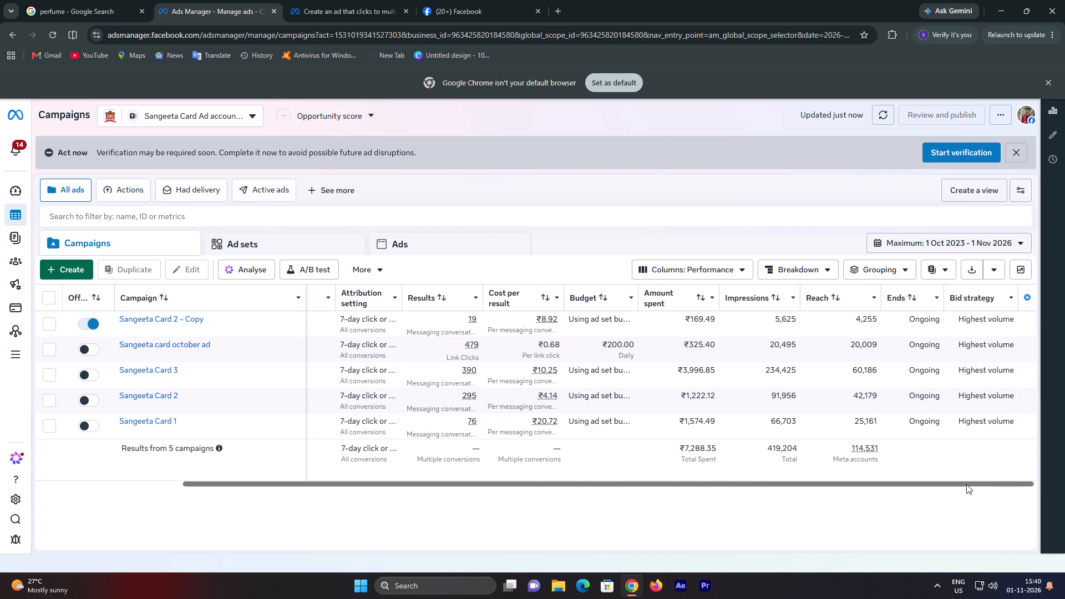
left_click_drag(966, 484, 873, 486)
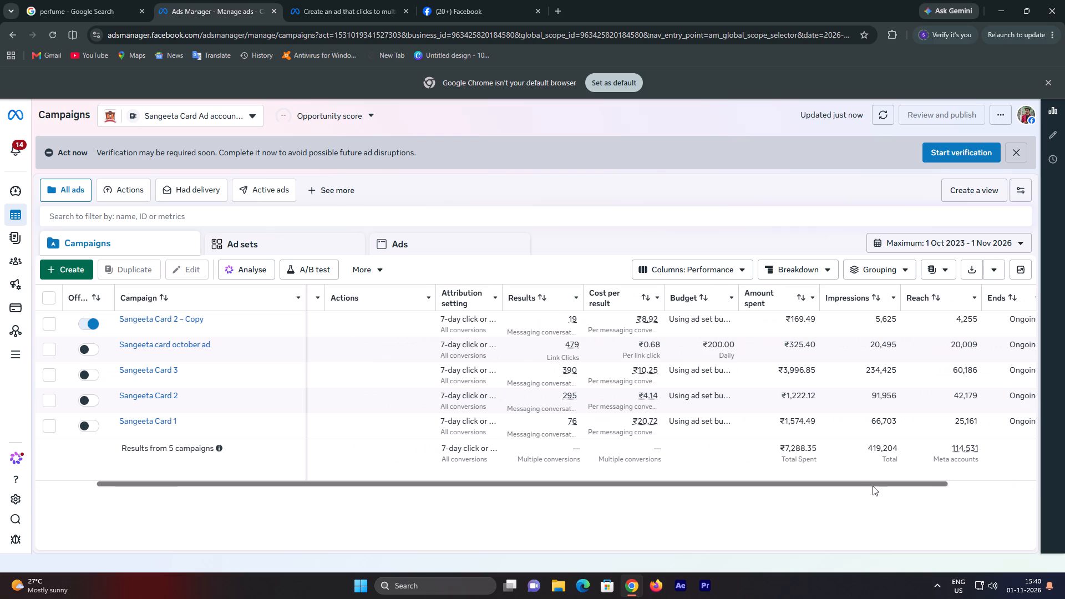
left_click_drag(873, 486, 936, 485)
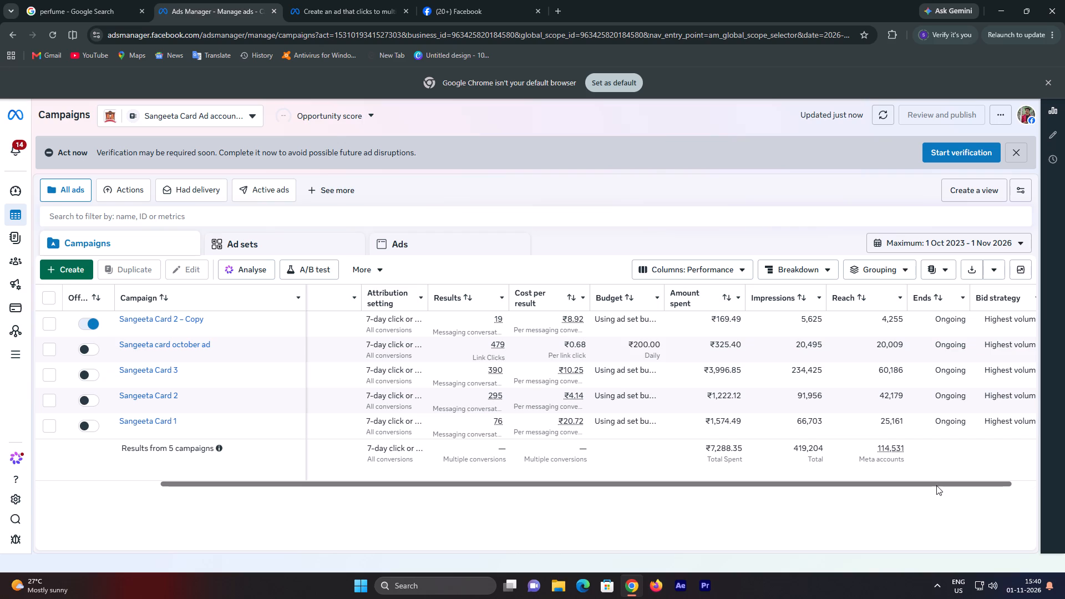
left_click_drag(936, 485, 875, 499)
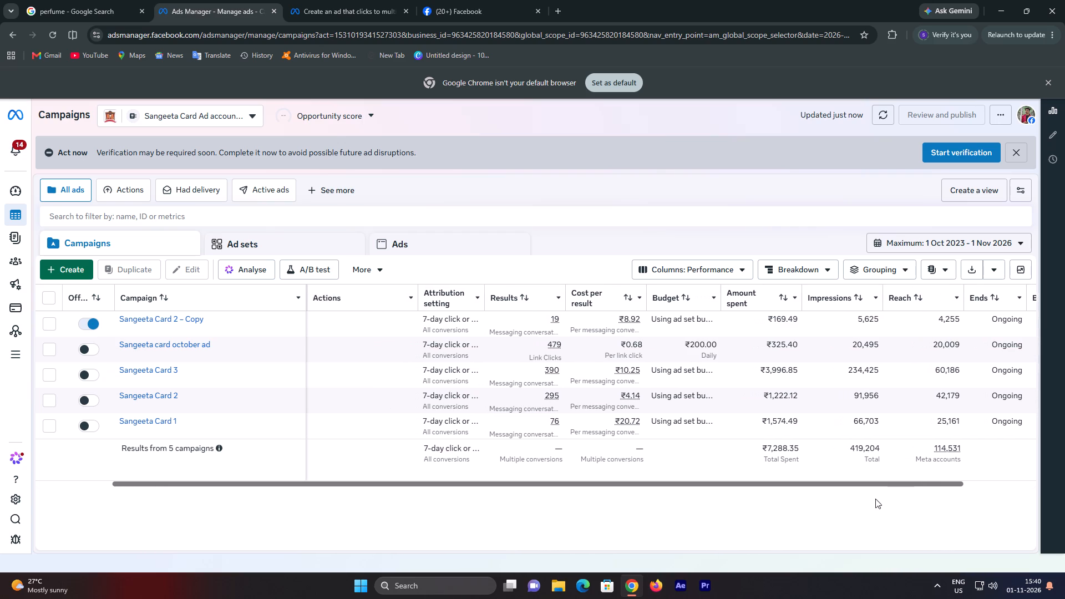
left_click_drag(875, 499, 859, 501)
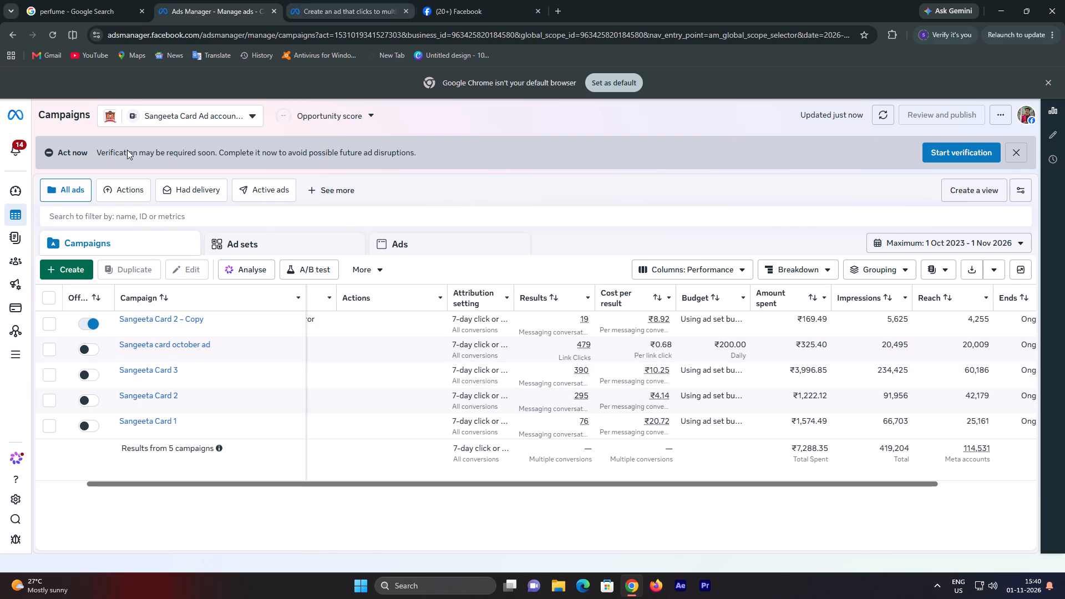
Switch back to the single ad account listed under the personal account.
left_click(186, 126)
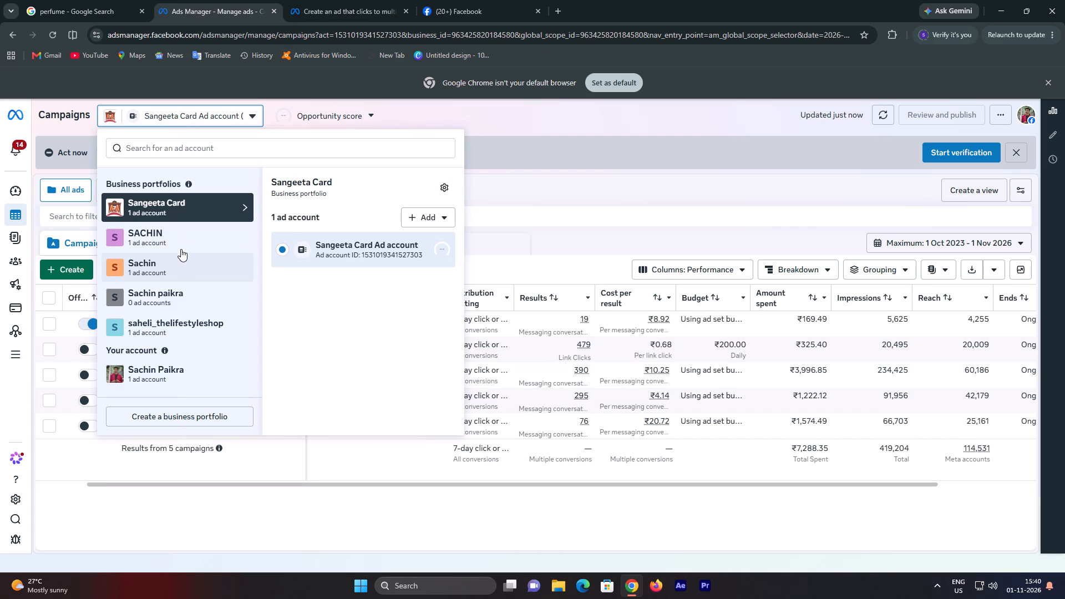
left_click(171, 378)
left_click(338, 217)
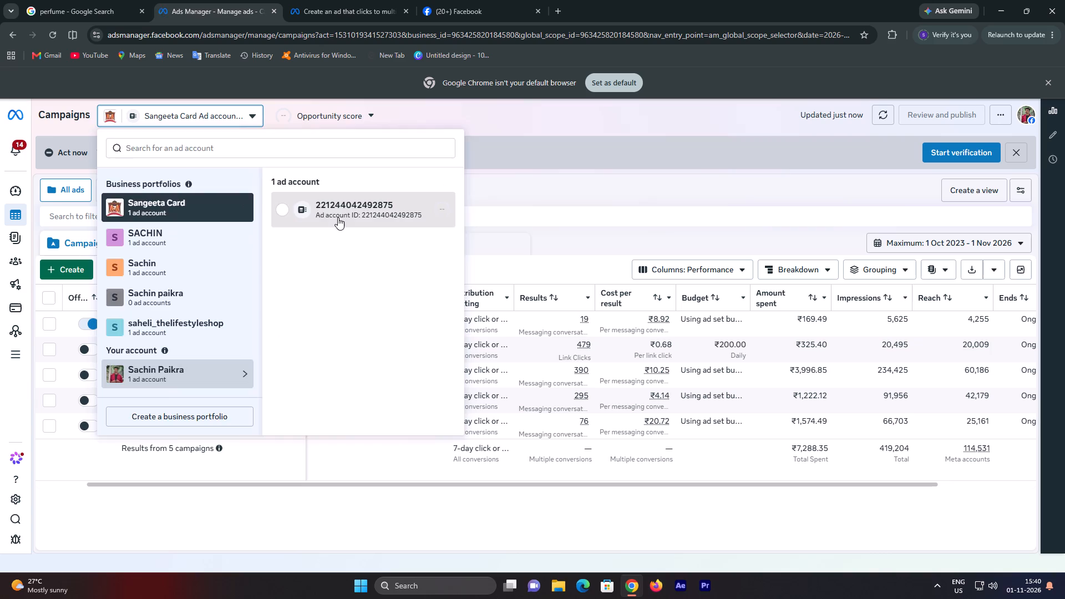
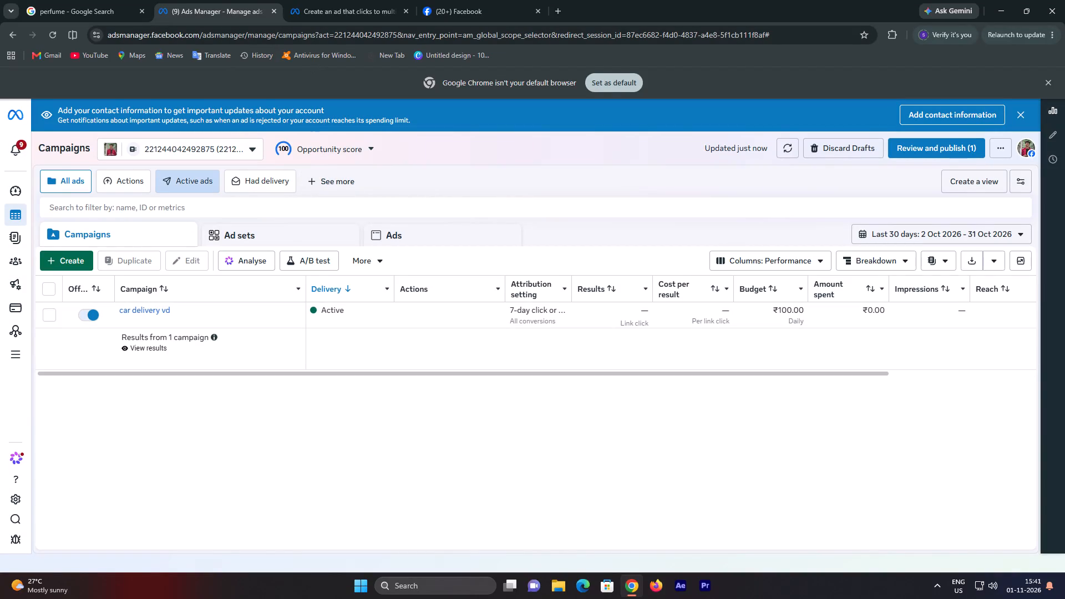
Open the final car video ad of the car delivery vd campaign for editing.
left_click(138, 323)
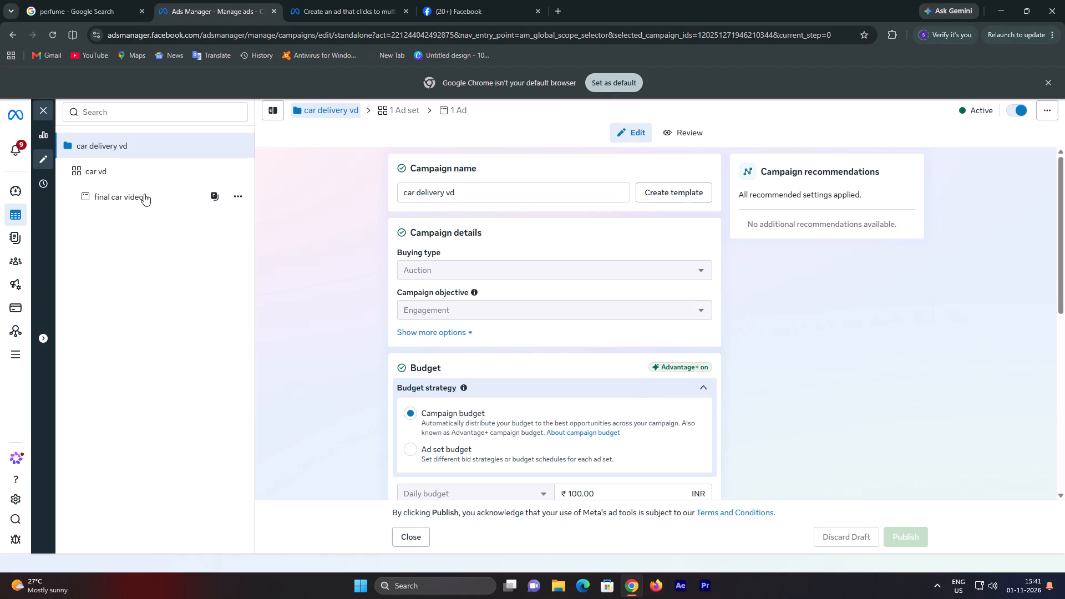
left_click(144, 194)
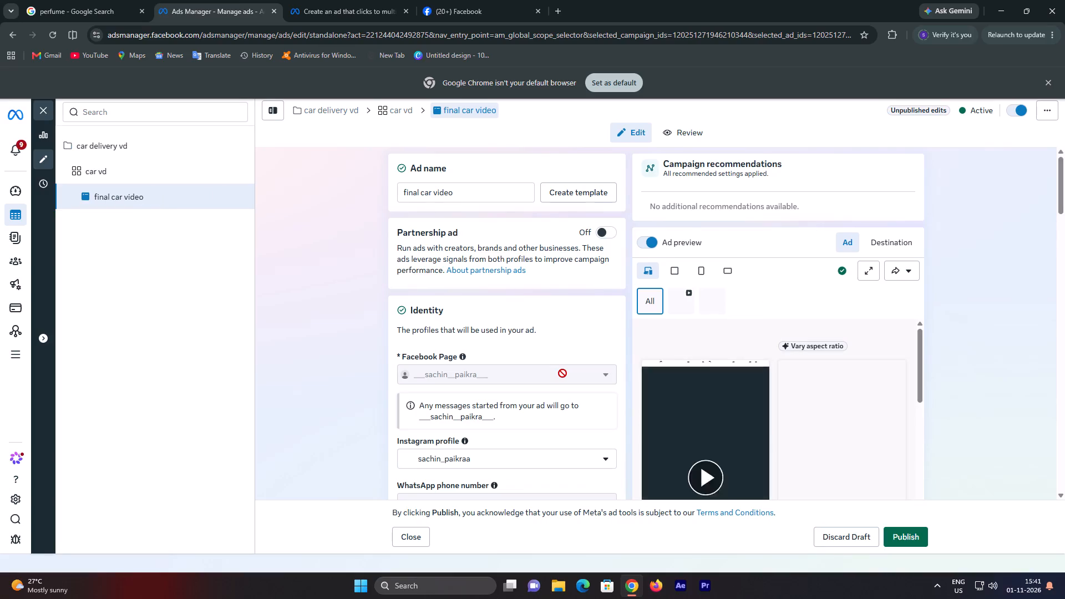
Open the suggested chat template in the final car video ad's Conversations section for editing.
scroll(556, 402, "down", 1)
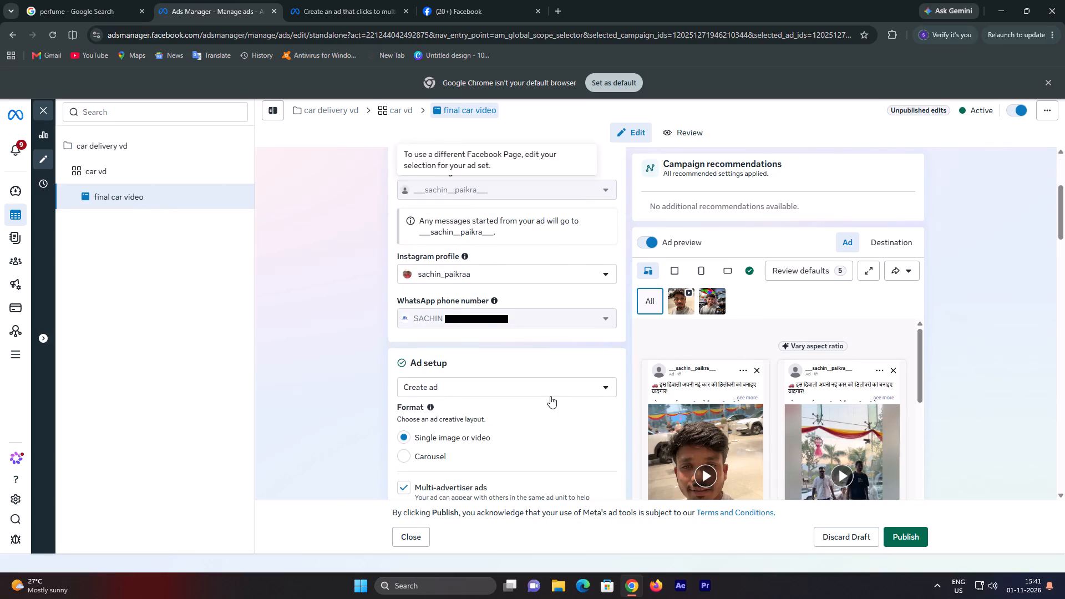
scroll(550, 395, "down", 5)
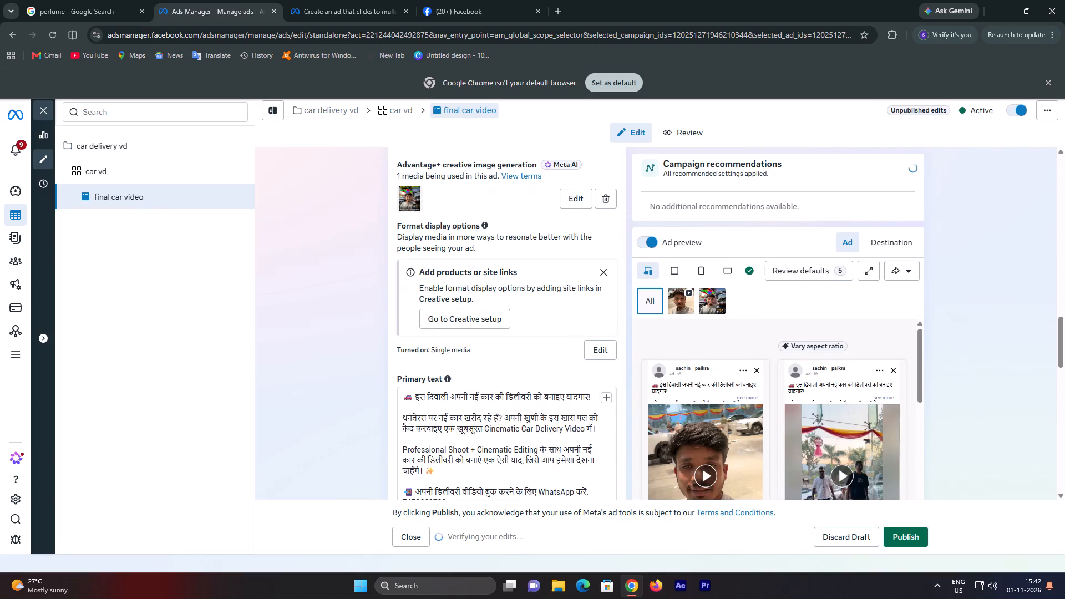
scroll(550, 393, "down", 4)
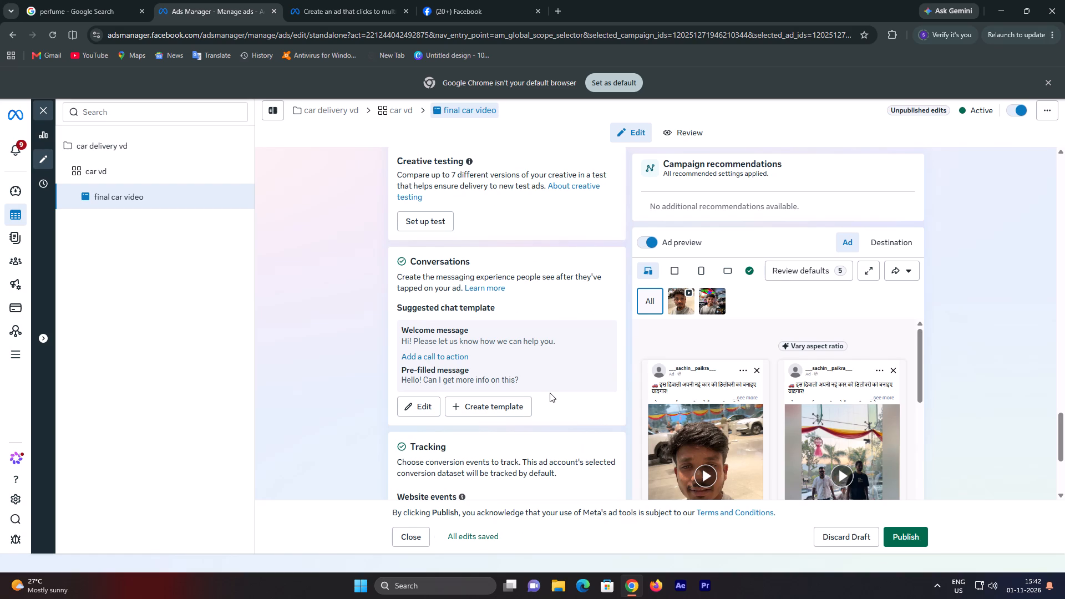
left_click(428, 402)
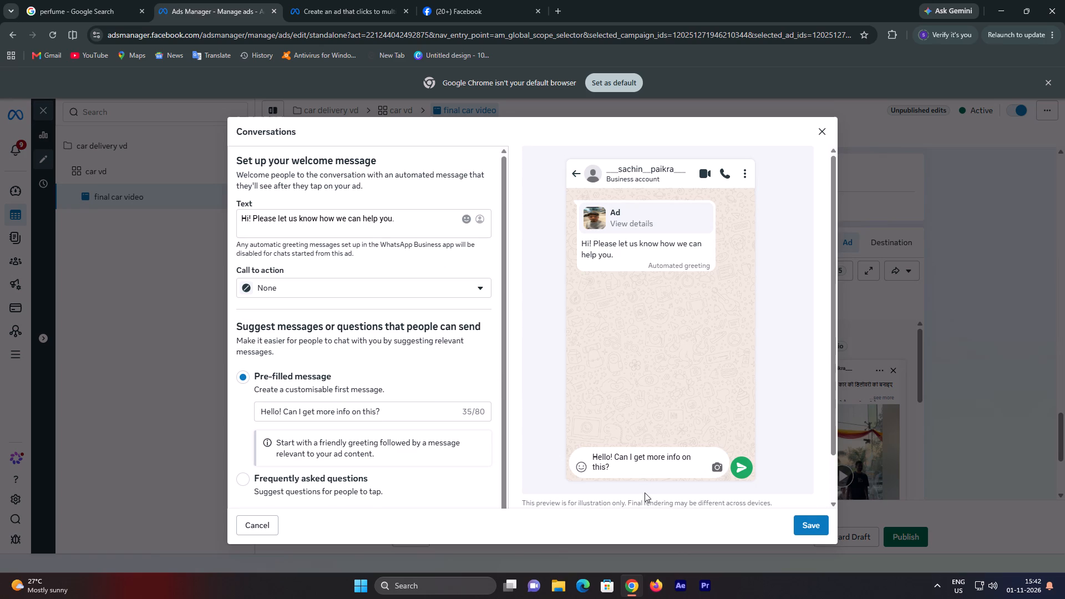
Capture a screenshot region of the suggested messages section, including the pre-filled message option.
scroll(641, 461, "down", 2)
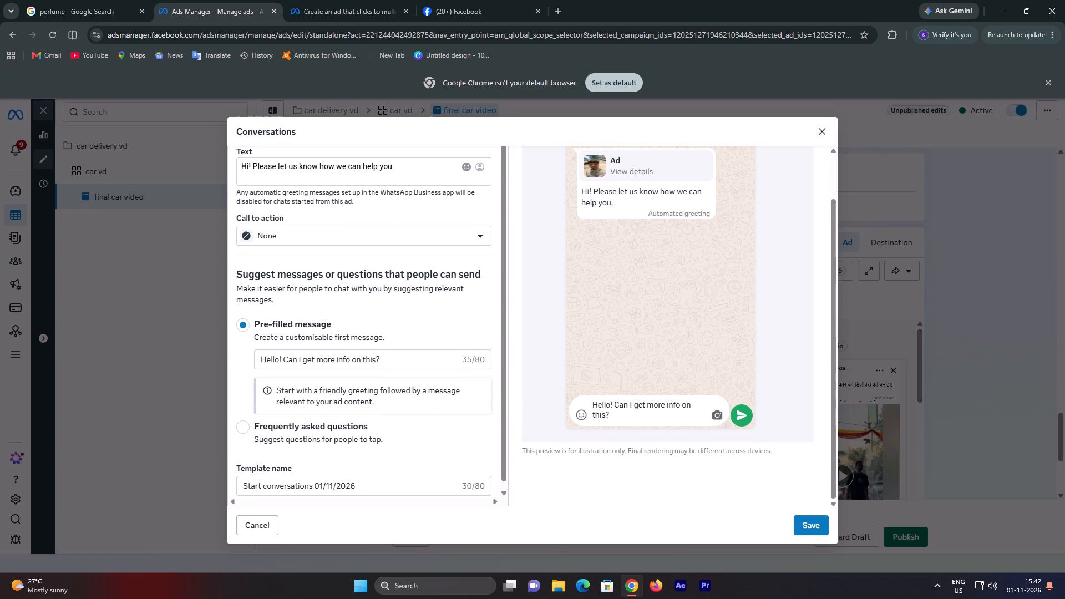
left_click_drag(395, 356, 271, 356)
left_click(404, 318)
key("Print")
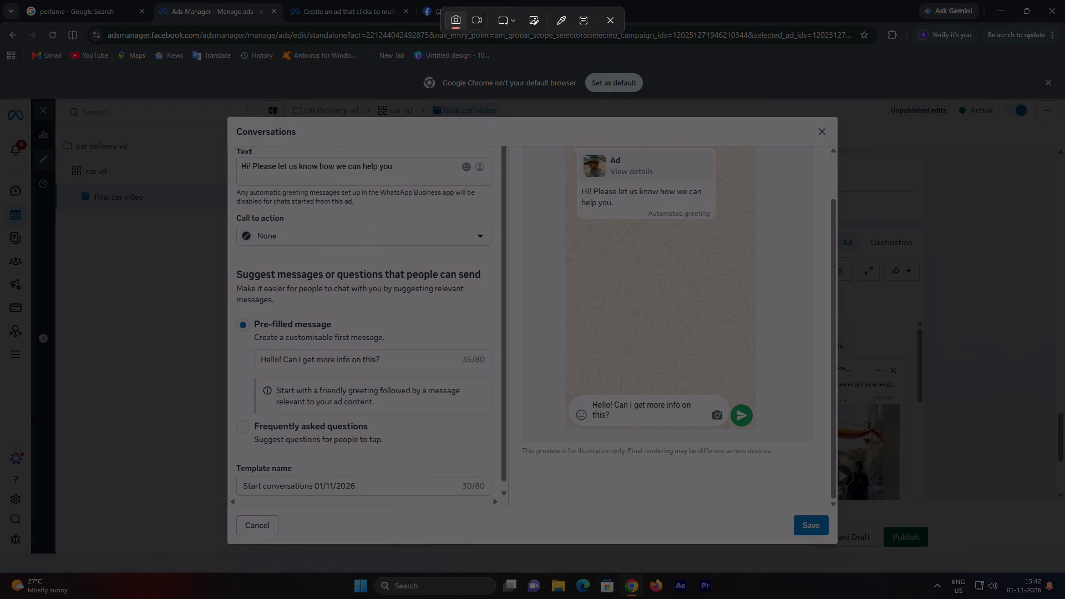
left_click_drag(237, 263, 353, 400)
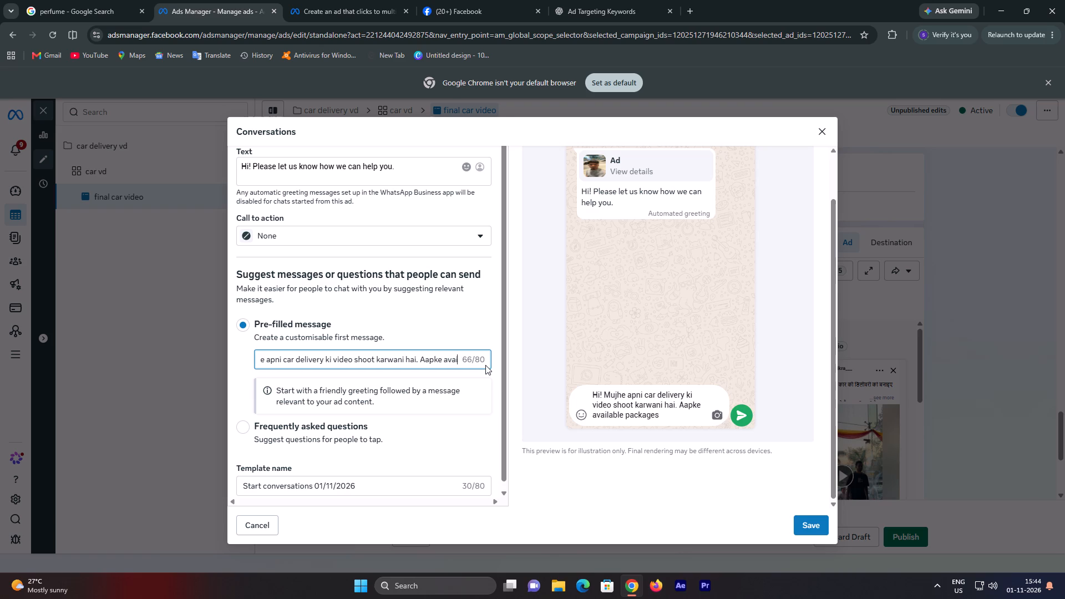
key("BackSpace")
key("BackSpace")
key("BackSpace")
key("BackSpace")
key("BackSpace")
key("BackSpace")
key("BackSpace")
key("BackSpace")
key("BackSpace")
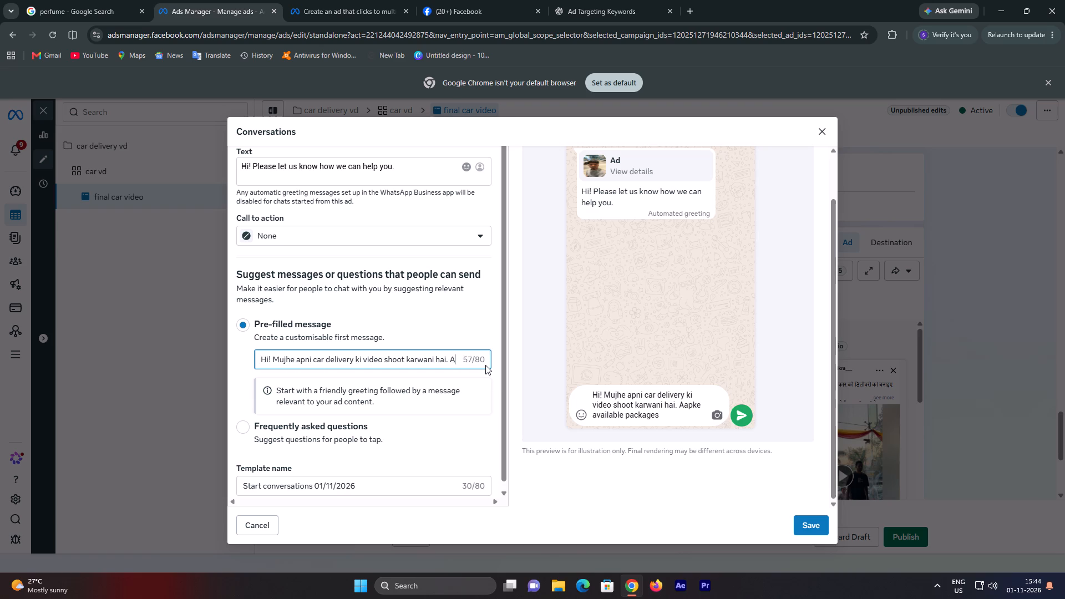
key("BackSpace")
key("BackSpace")
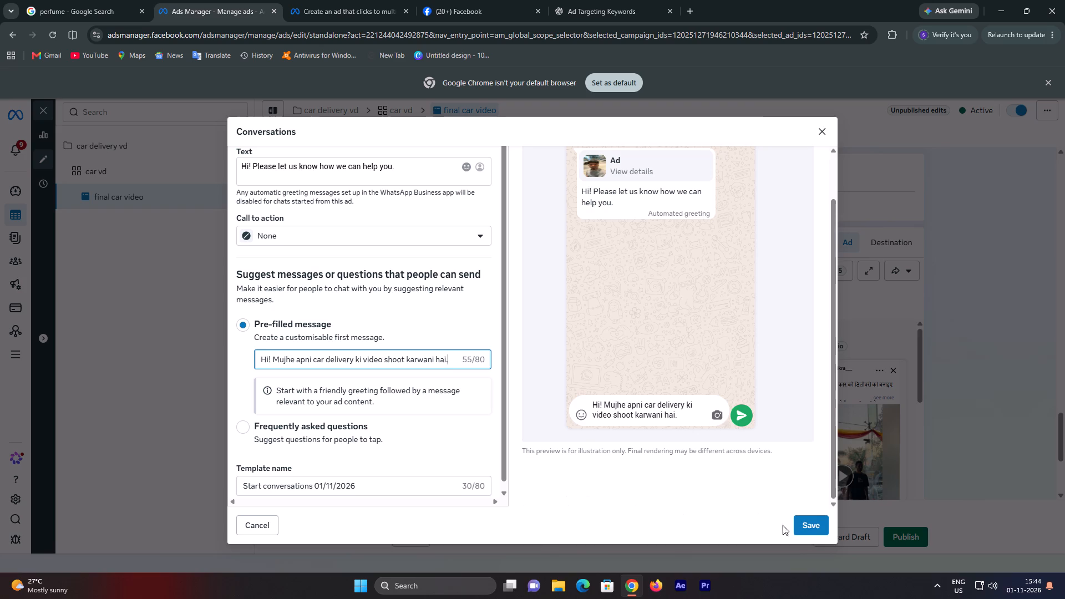
Save the Conversations template and publish the edited final car video ad.
left_click(812, 522)
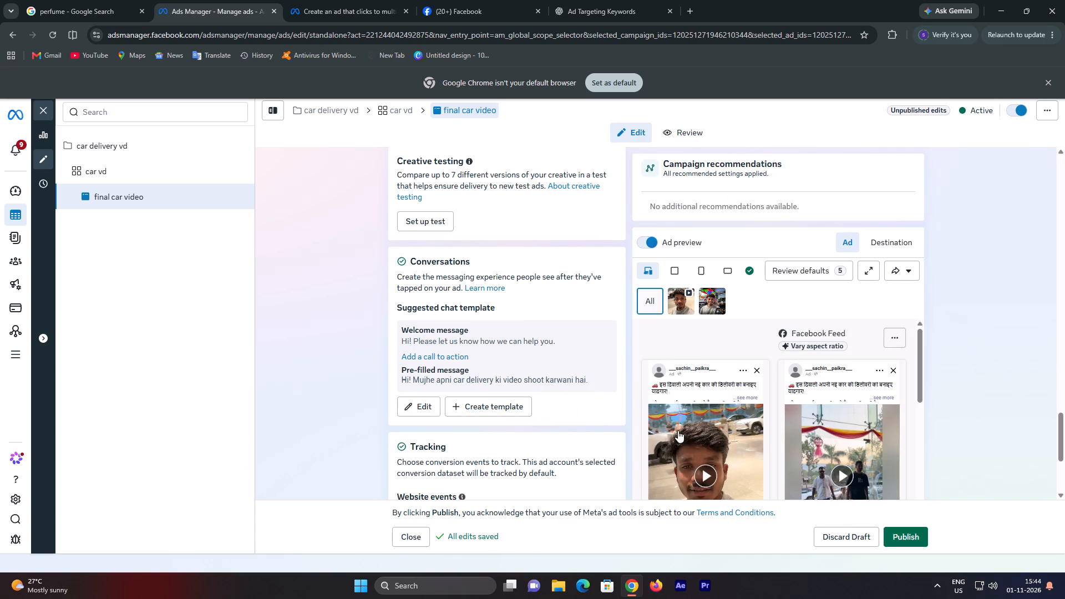
scroll(515, 397, "down", 3)
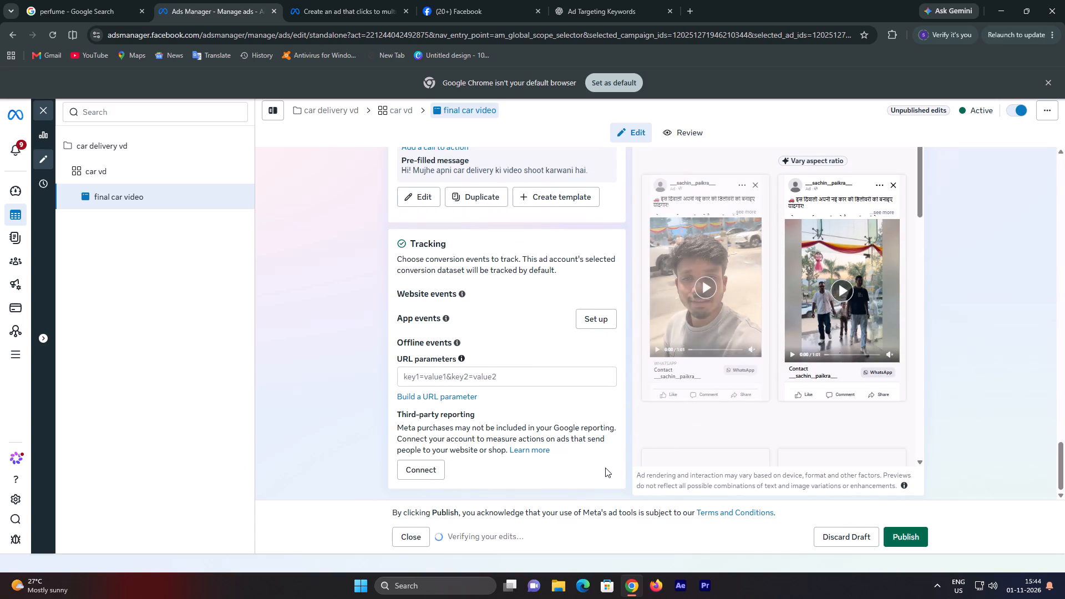
left_click(901, 544)
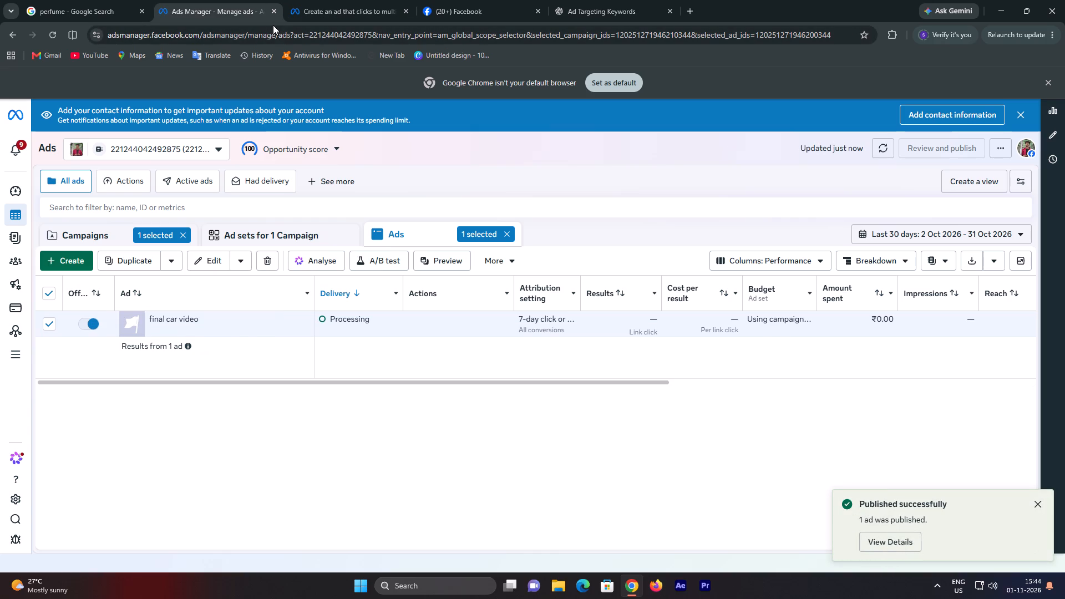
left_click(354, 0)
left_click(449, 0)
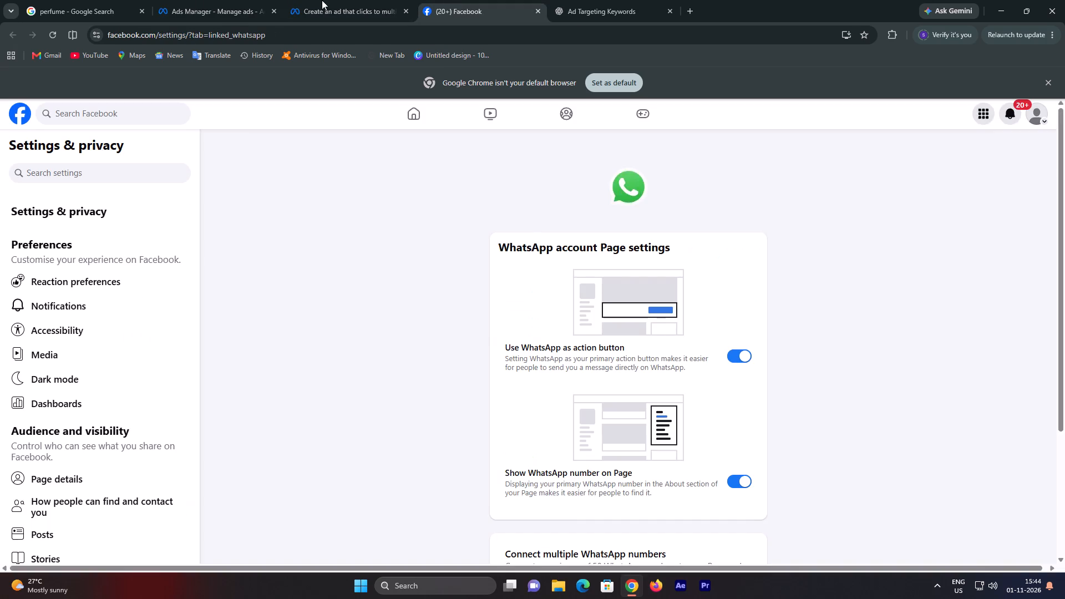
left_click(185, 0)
Switch Ads Manager to the ad account in the Sangeeta Card business portfolio.
left_click(171, 144)
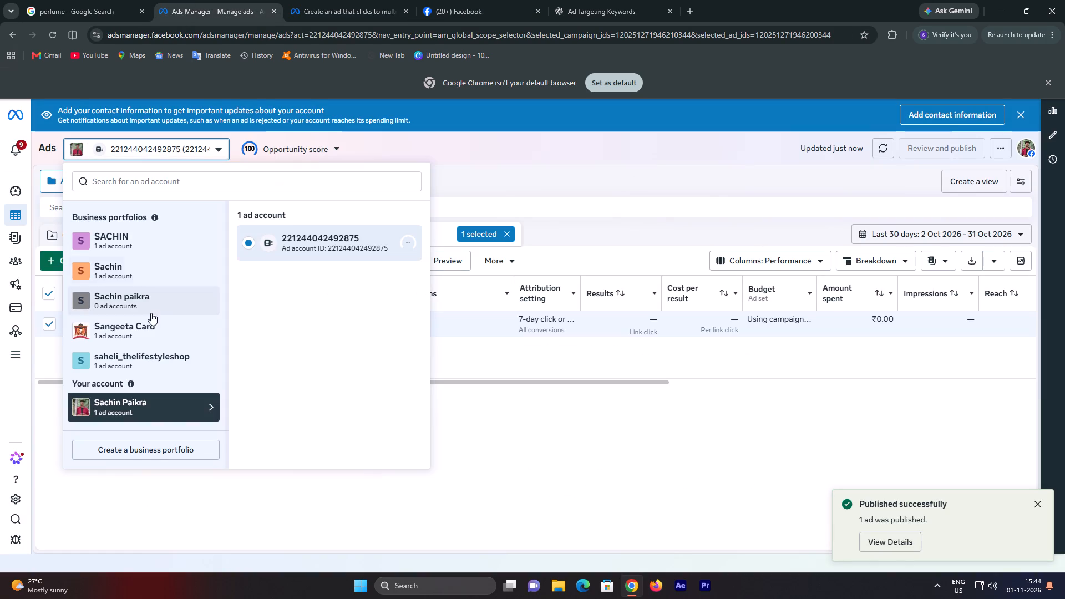
left_click(151, 329)
left_click(329, 280)
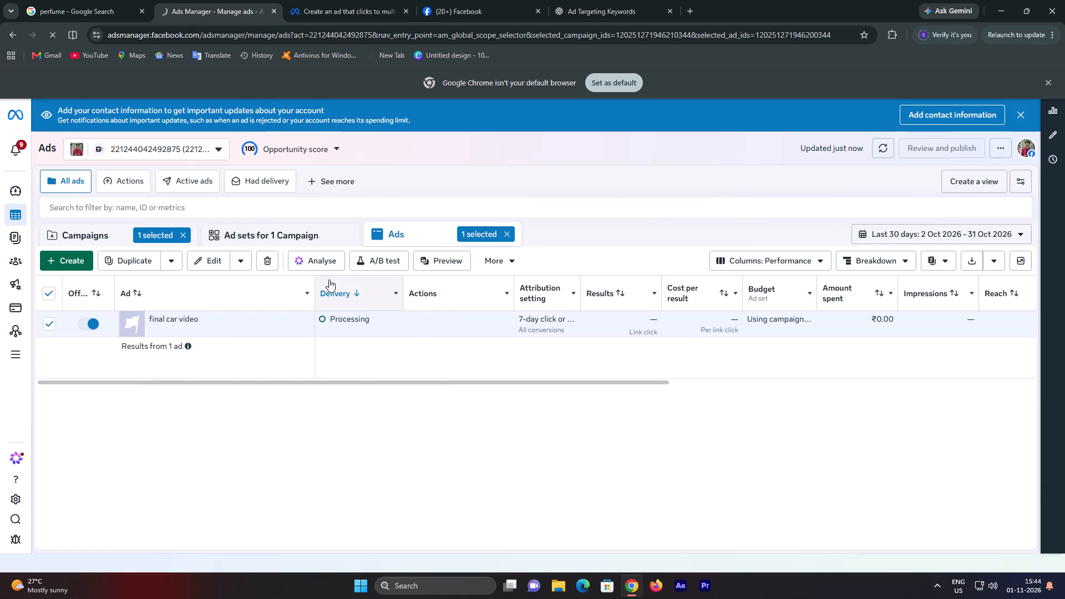
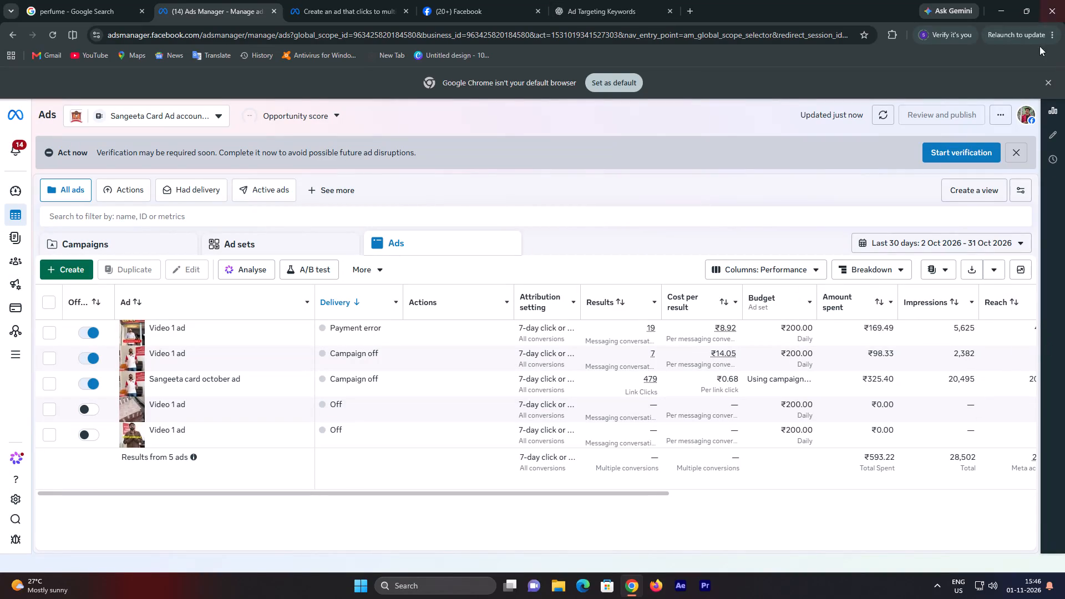
Set the ads report's date range to Maximum and review the performance of the listed ads.
left_click(911, 236)
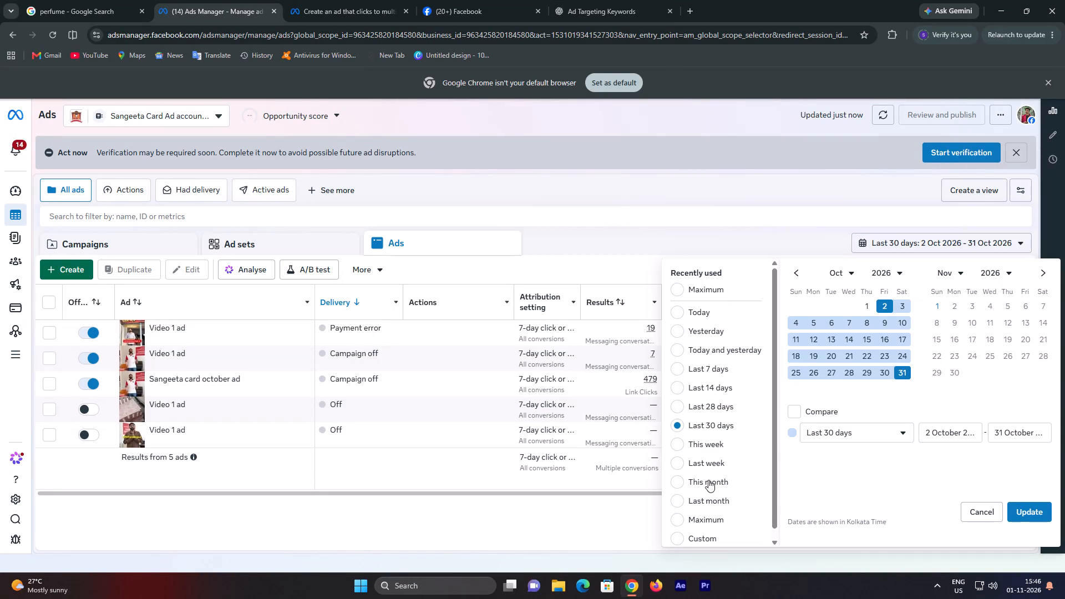
left_click(719, 514)
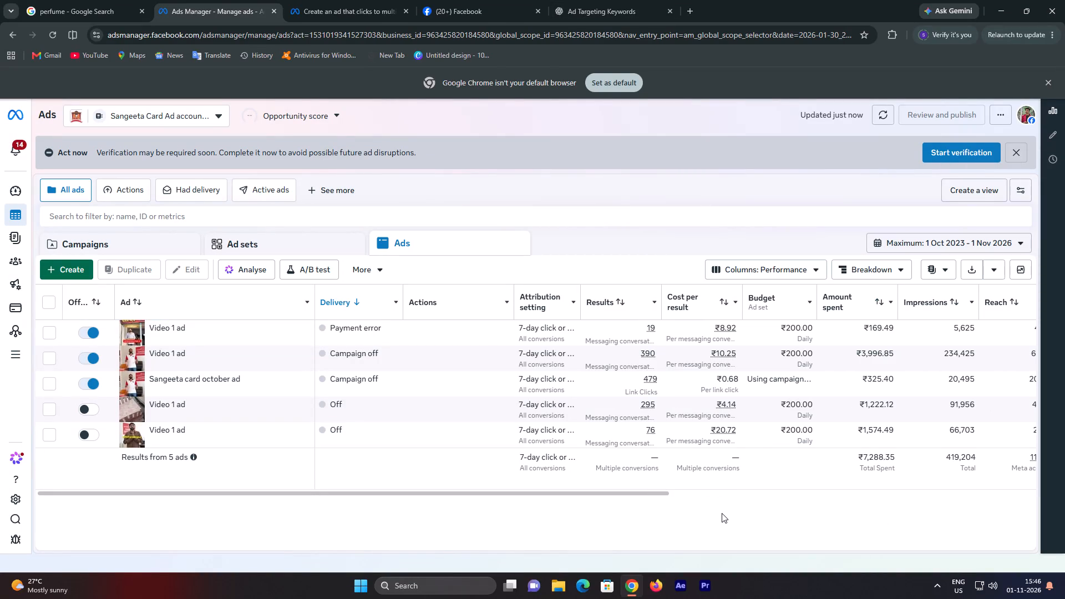
scroll(633, 405, "down", 4)
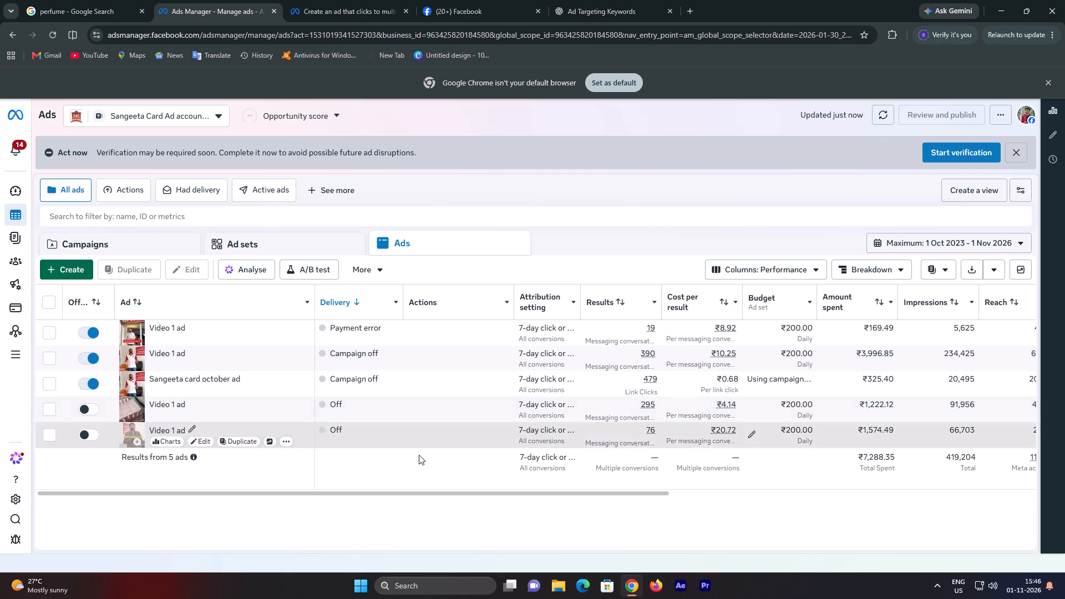
scroll(237, 463, "up", 3)
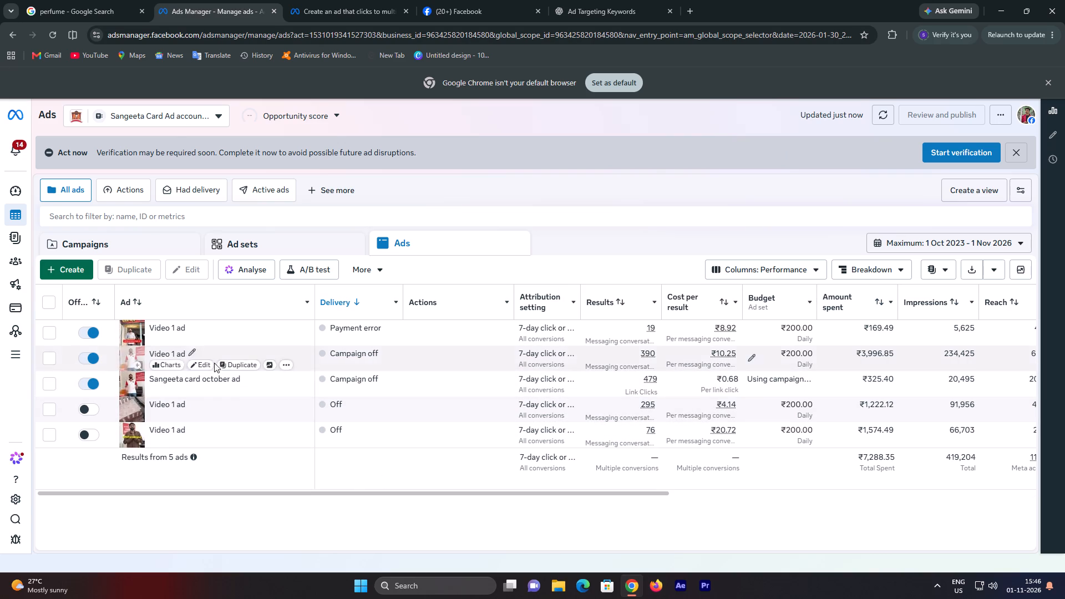
Open the Sangeeta card october ad's ad set and examine its conversion, message destination and audience settings, then close the editor.
left_click(200, 390)
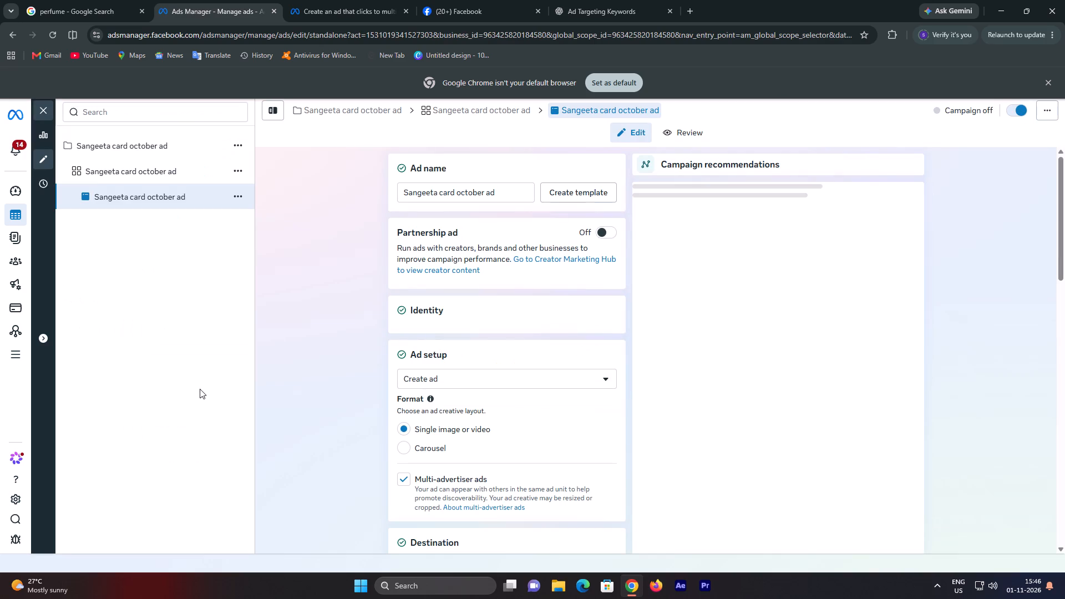
left_click(151, 173)
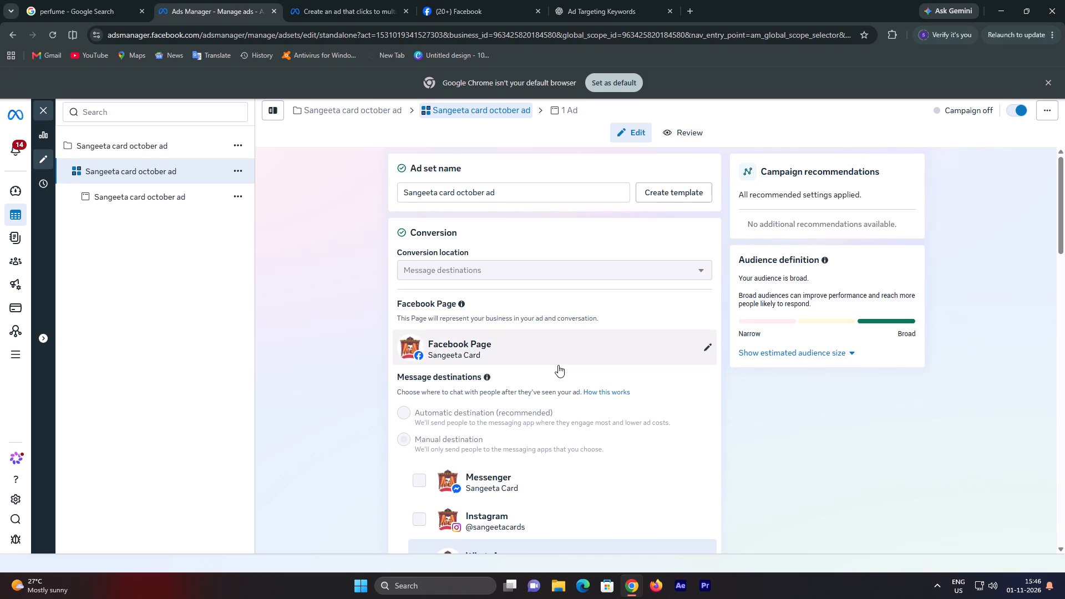
scroll(558, 365, "down", 1)
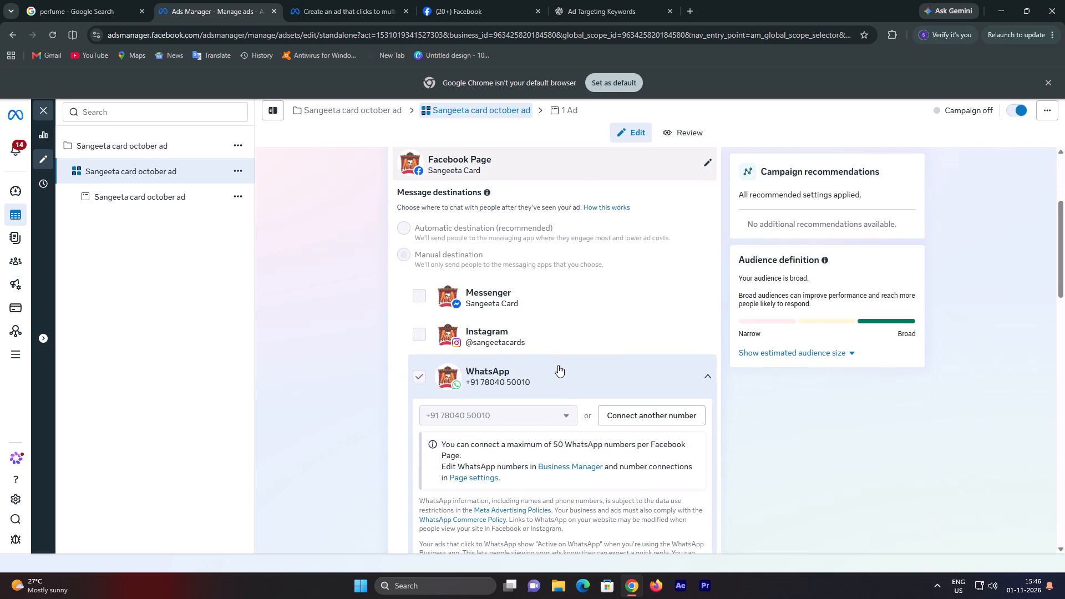
scroll(558, 365, "up", 1)
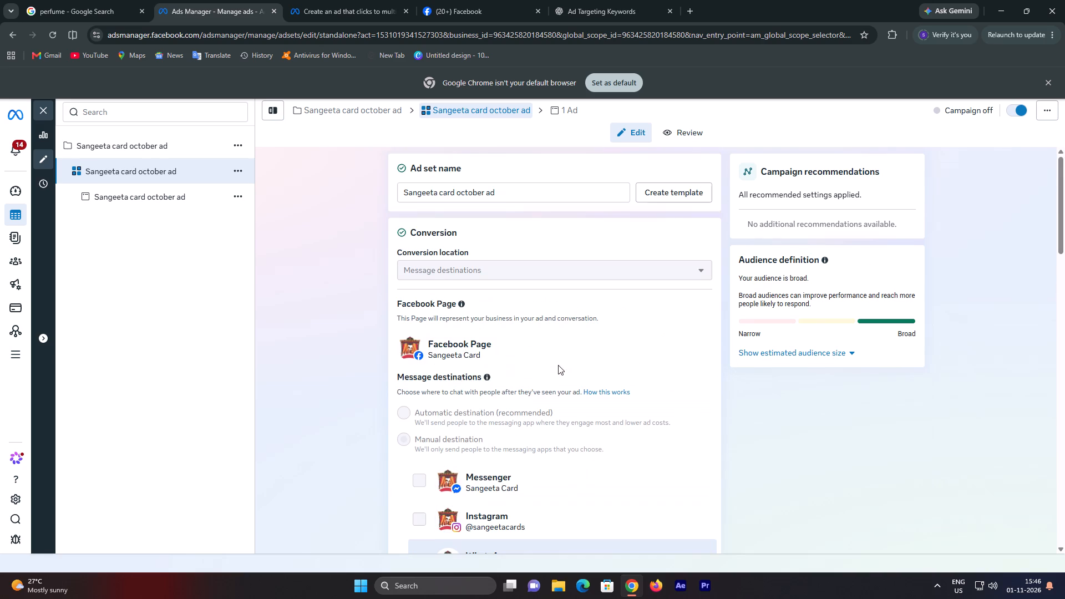
scroll(558, 365, "down", 7)
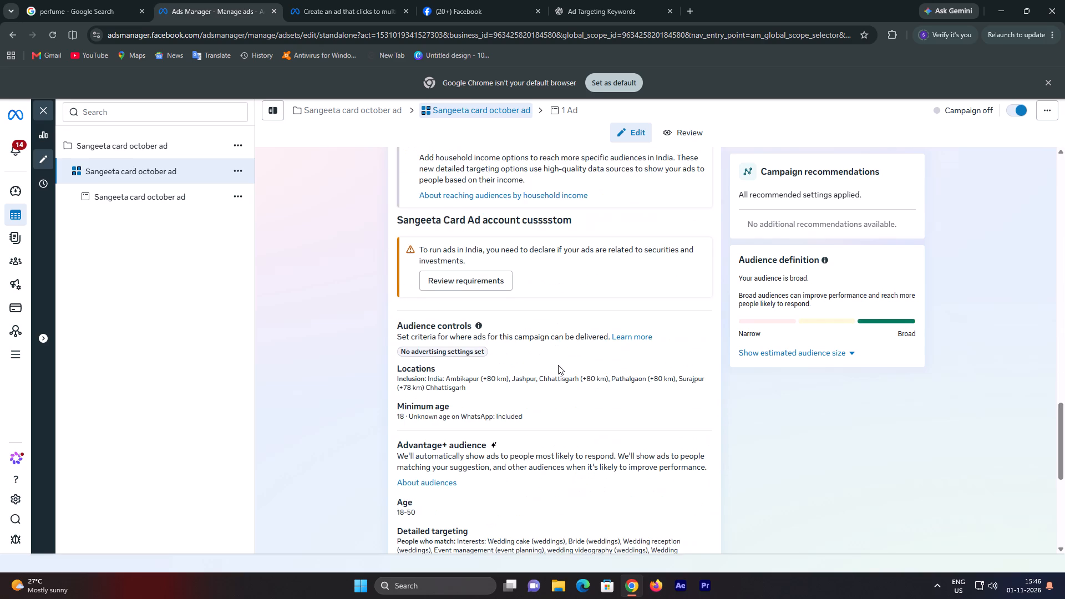
scroll(558, 365, "down", 1)
left_click(44, 118)
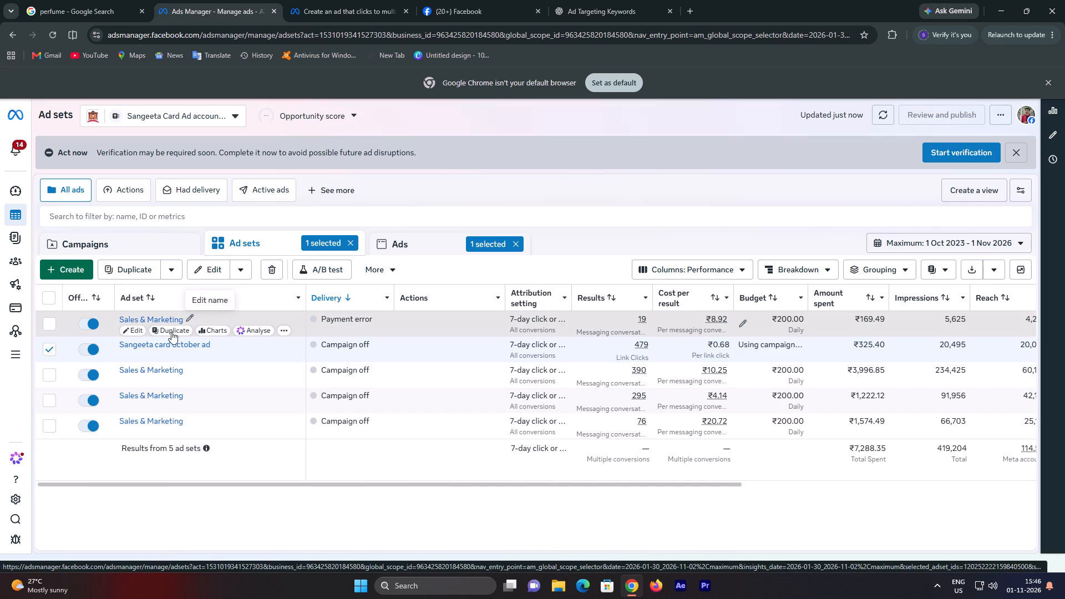
Open the Sales & Marketing ad set of Sangeeta Card 2 – Copy and examine its message destinations, performance goal and audience targeting.
left_click(134, 333)
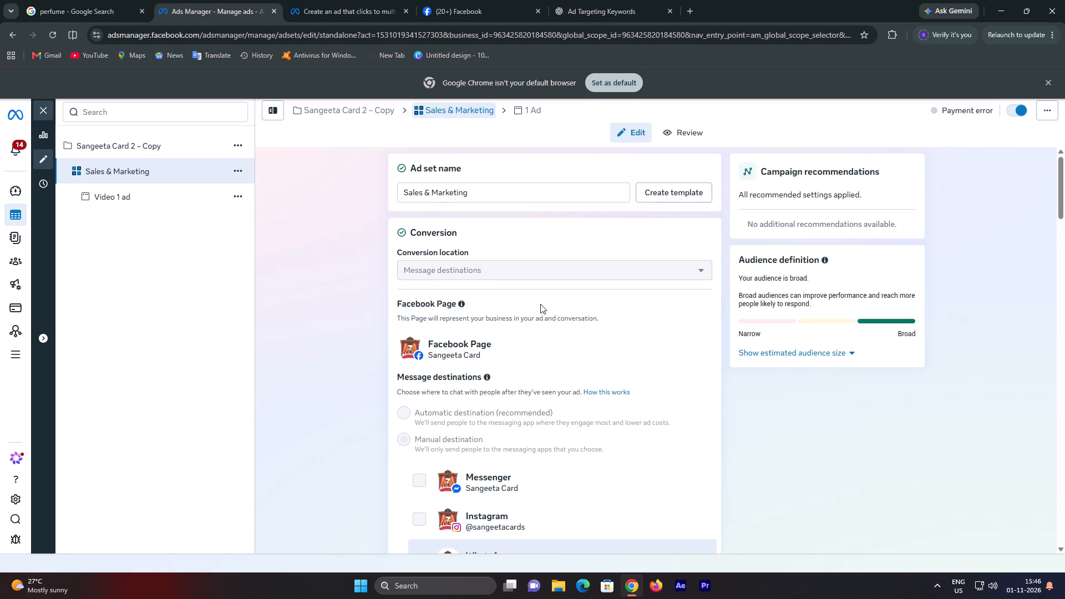
scroll(521, 353, "down", 1)
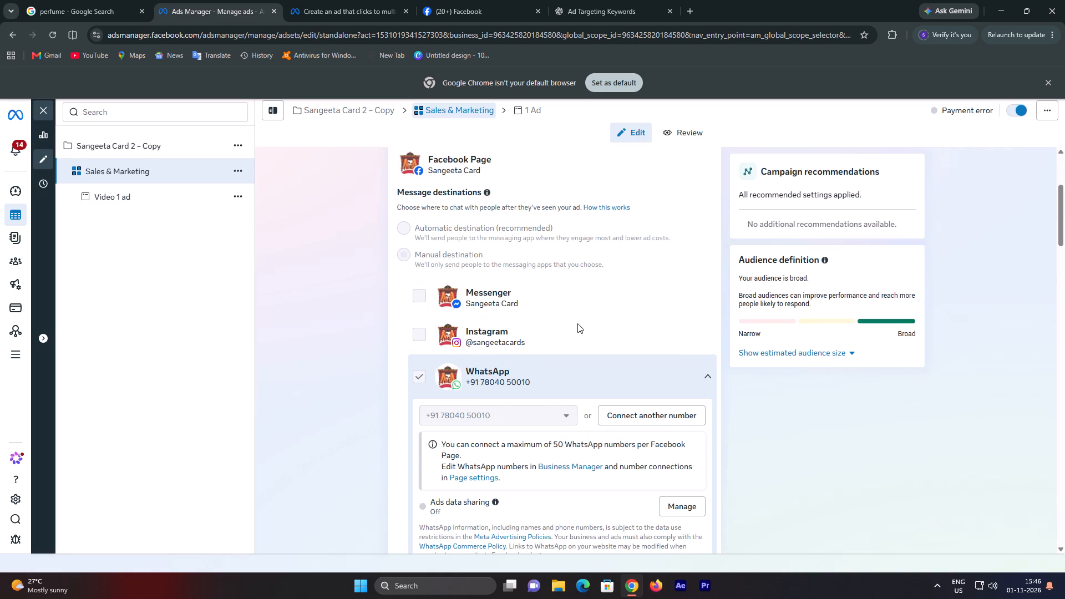
scroll(577, 323, "down", 1)
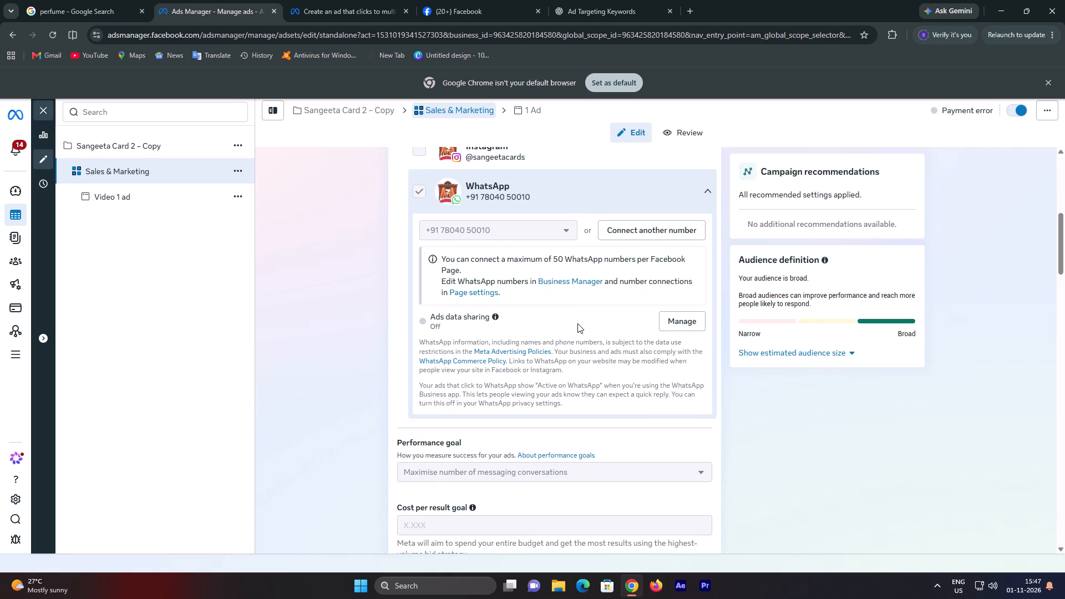
scroll(577, 323, "down", 8)
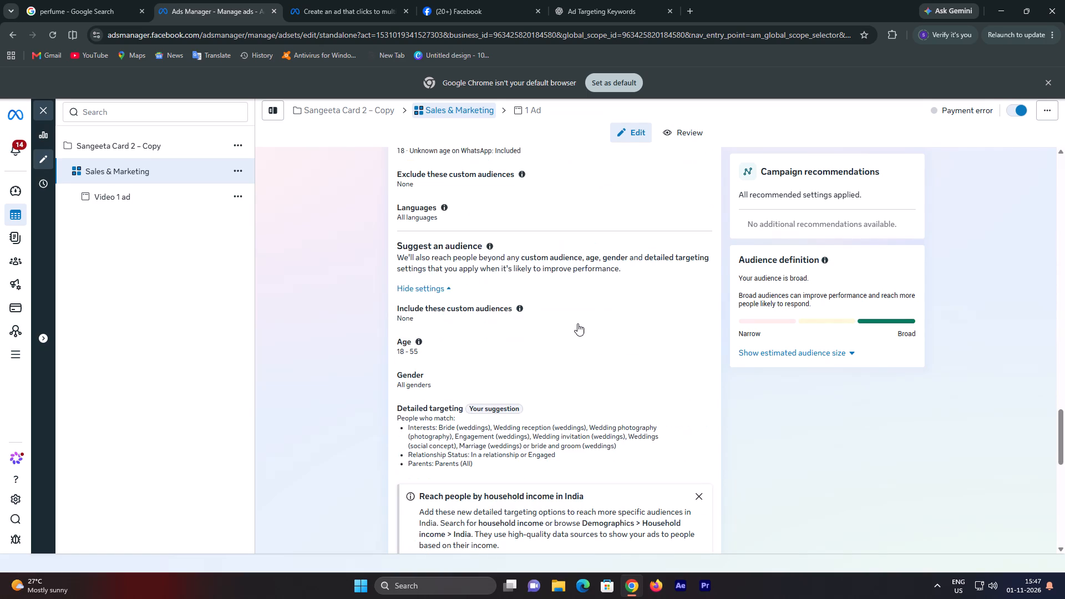
scroll(577, 323, "down", 9)
scroll(577, 323, "up", 19)
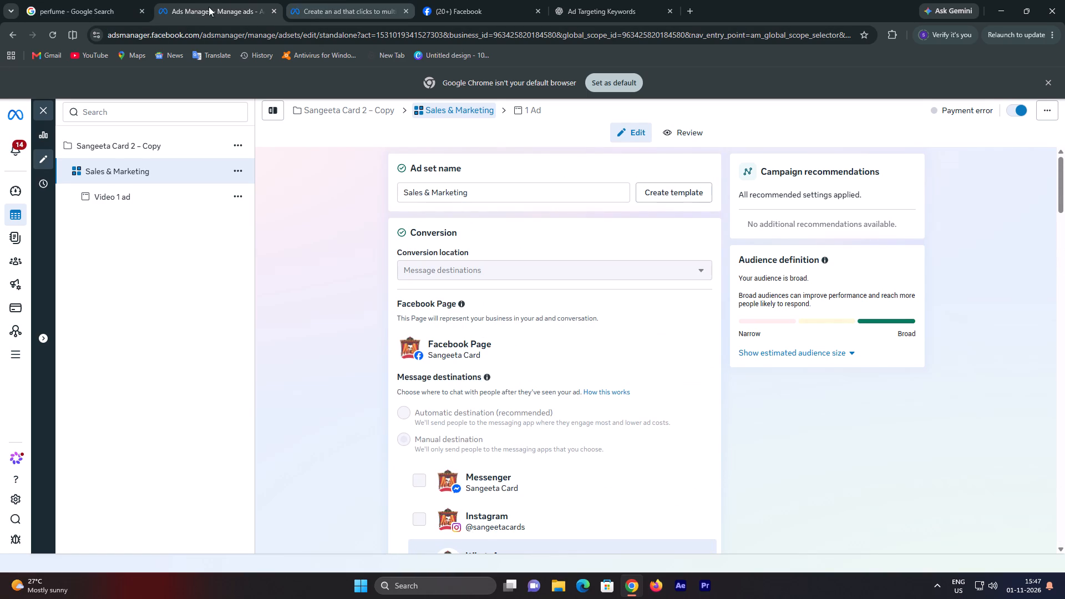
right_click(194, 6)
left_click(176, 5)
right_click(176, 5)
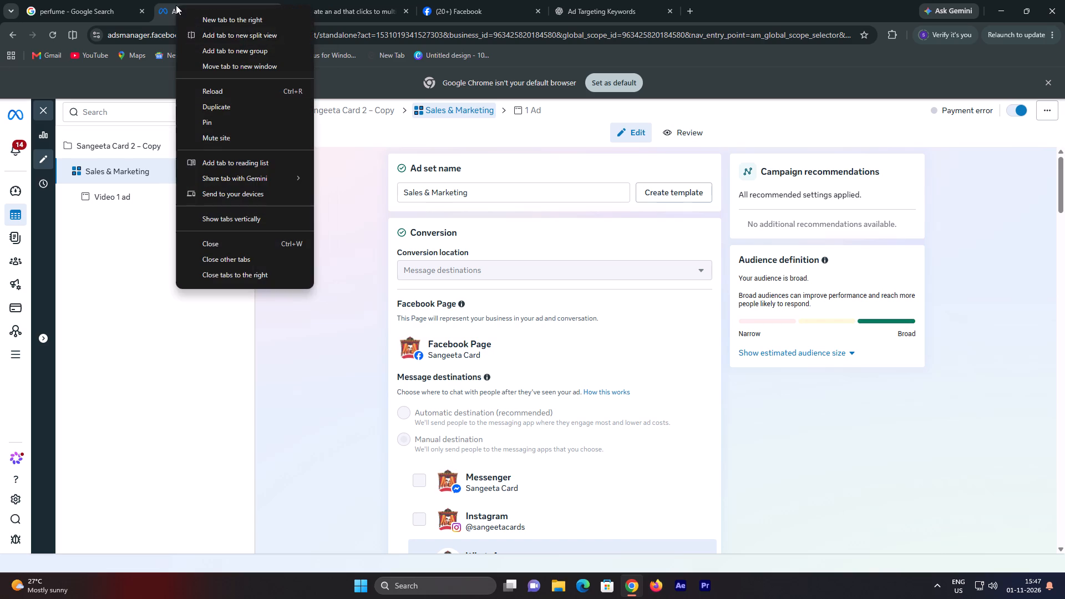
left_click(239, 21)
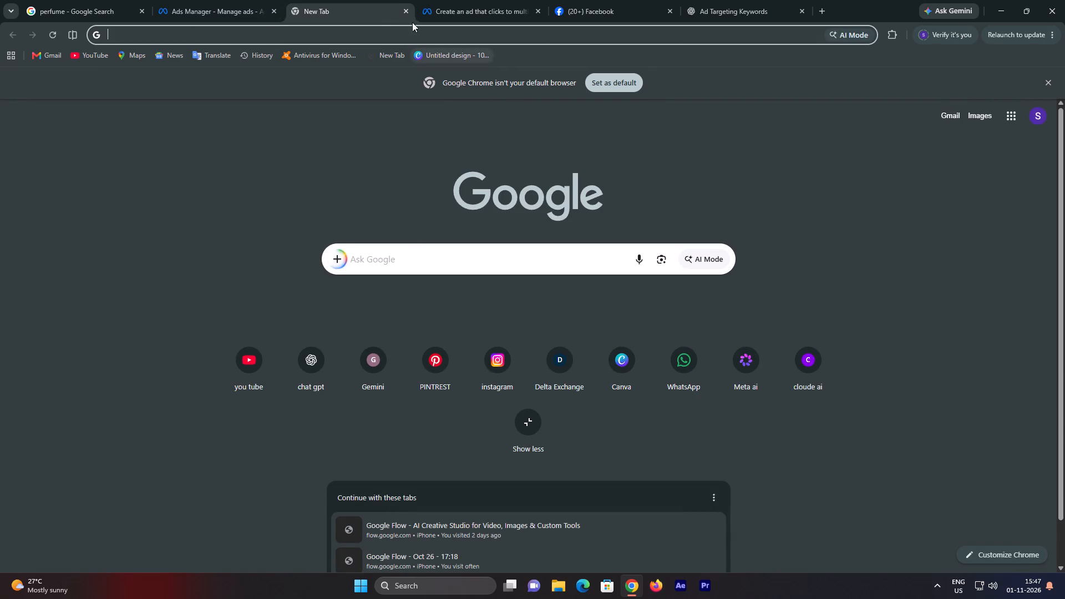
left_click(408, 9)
Move the Ads Manager page into its own browser window and close that window.
right_click(200, 5)
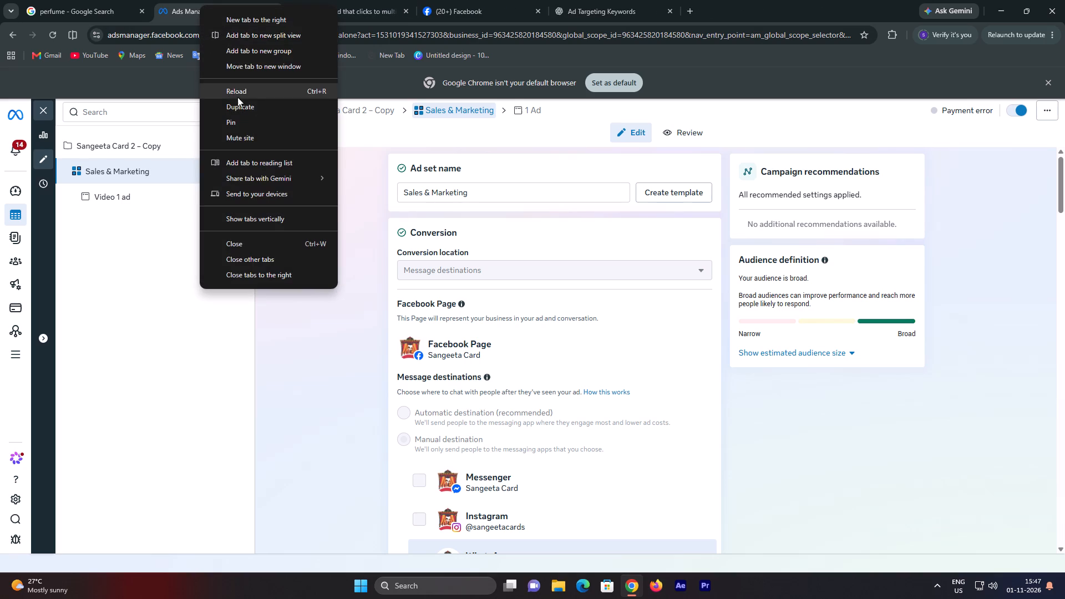
left_click(262, 67)
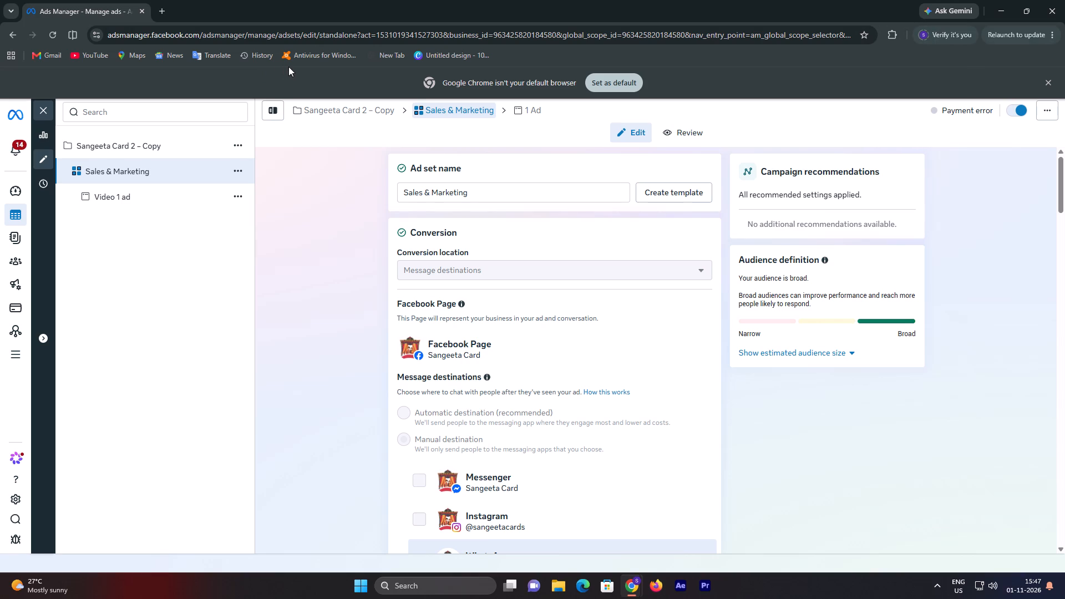
left_click(1064, 0)
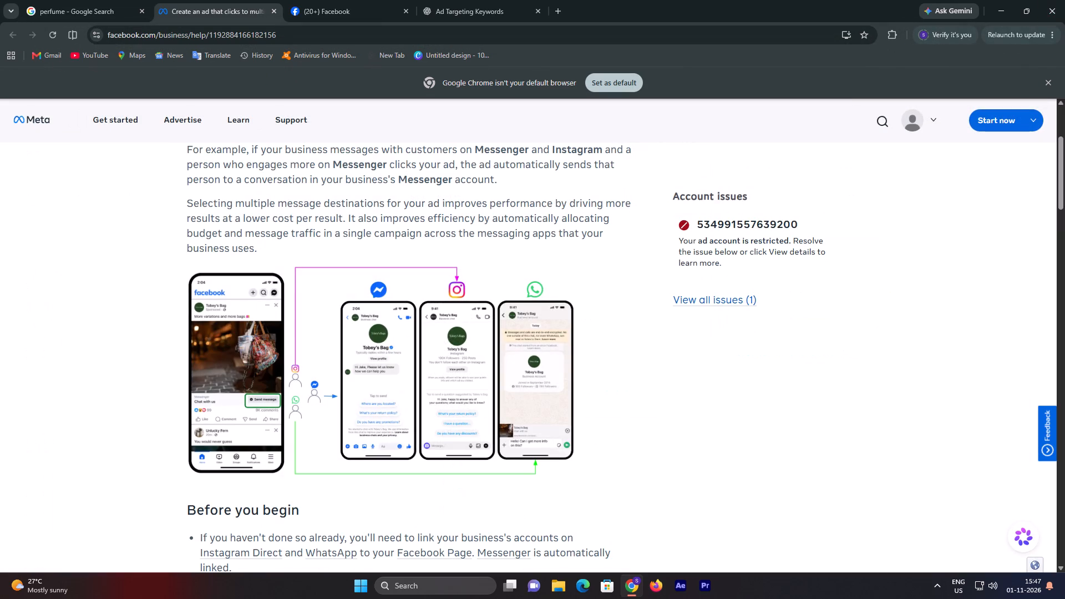
Look over the open perfume search results and the Meta help article on ads that click to multiple message destinations.
left_click(235, 11)
left_click(21, 3)
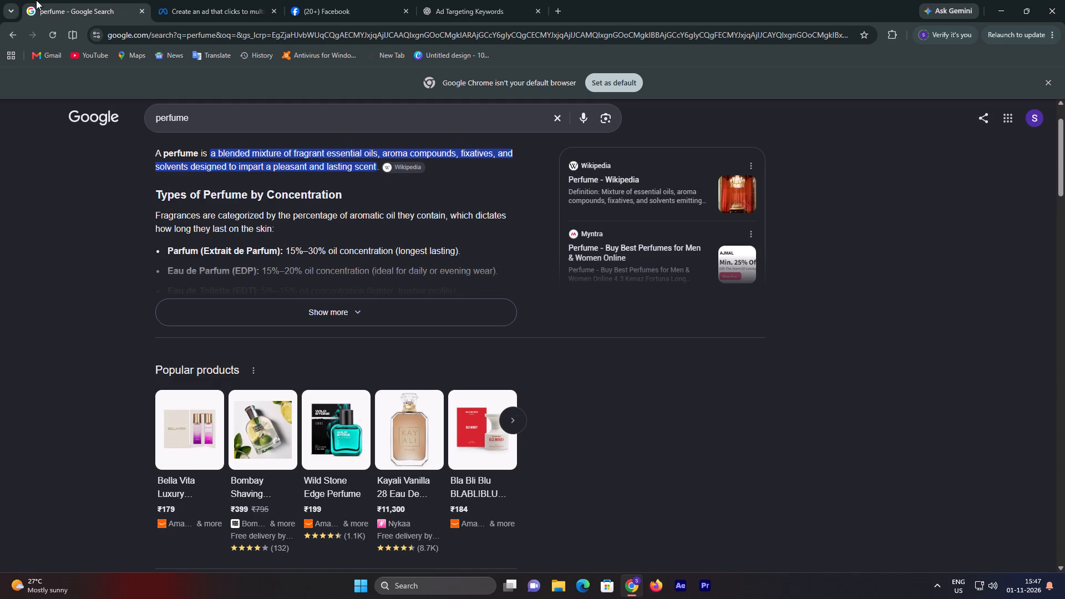
scroll(425, 289, "down", 4)
scroll(422, 289, "up", 4)
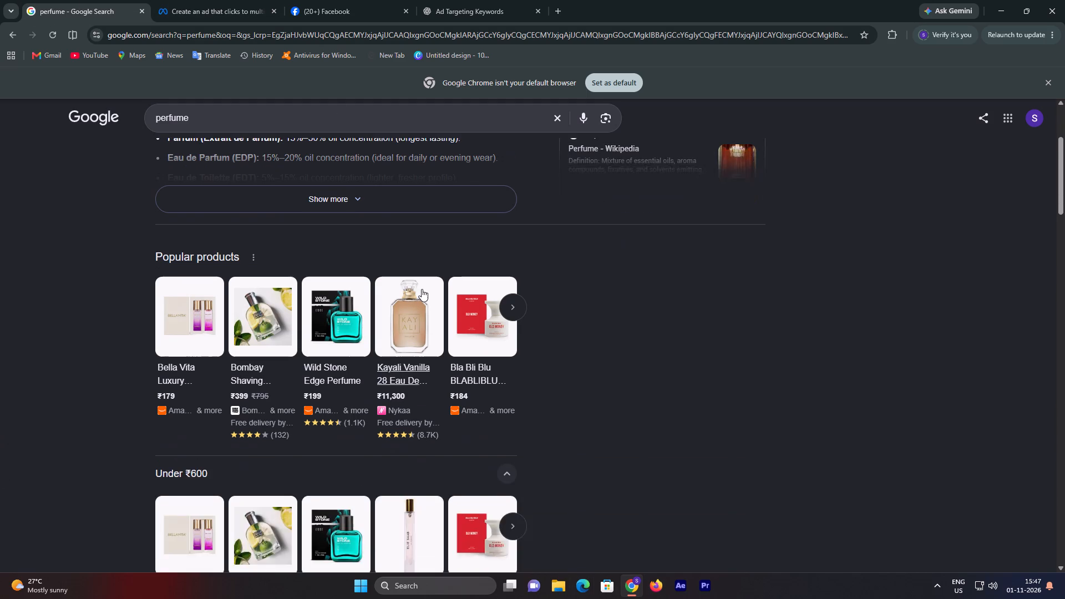
scroll(422, 289, "down", 10)
scroll(421, 289, "up", 4)
left_click(206, 0)
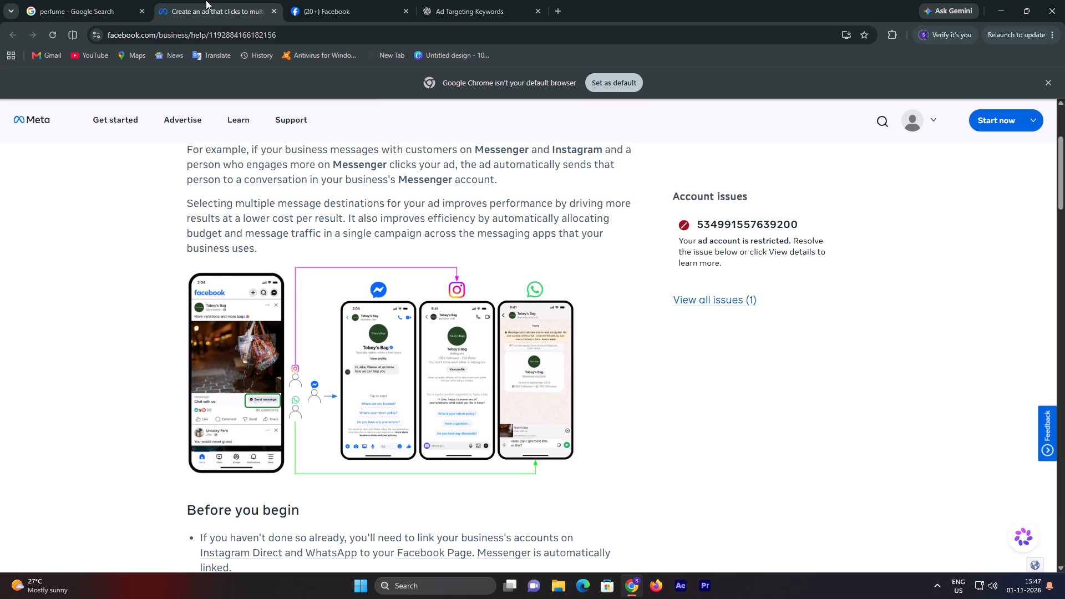
scroll(376, 180, "up", 3)
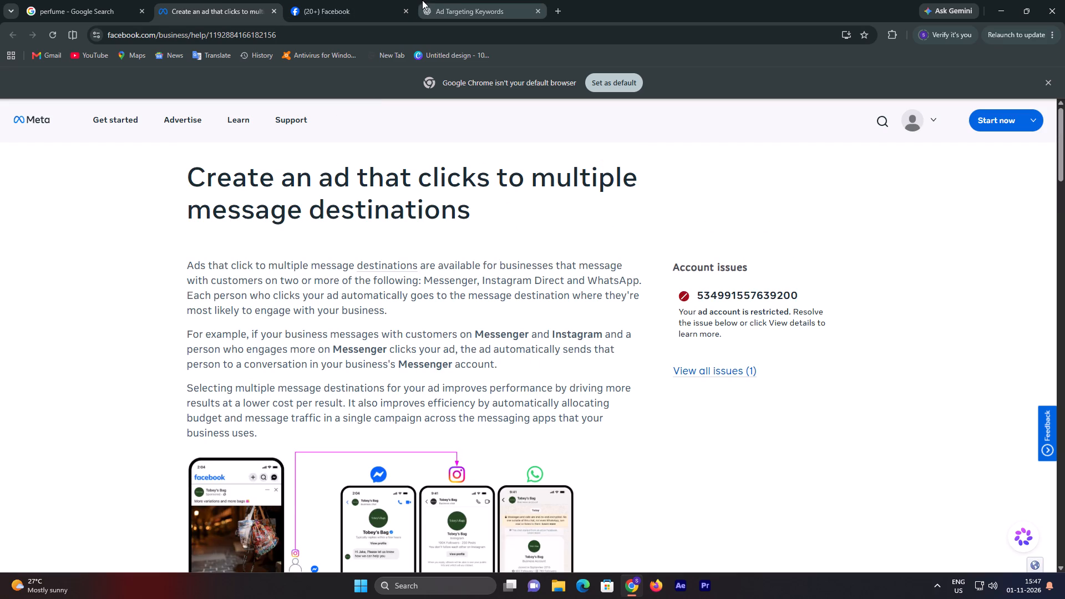
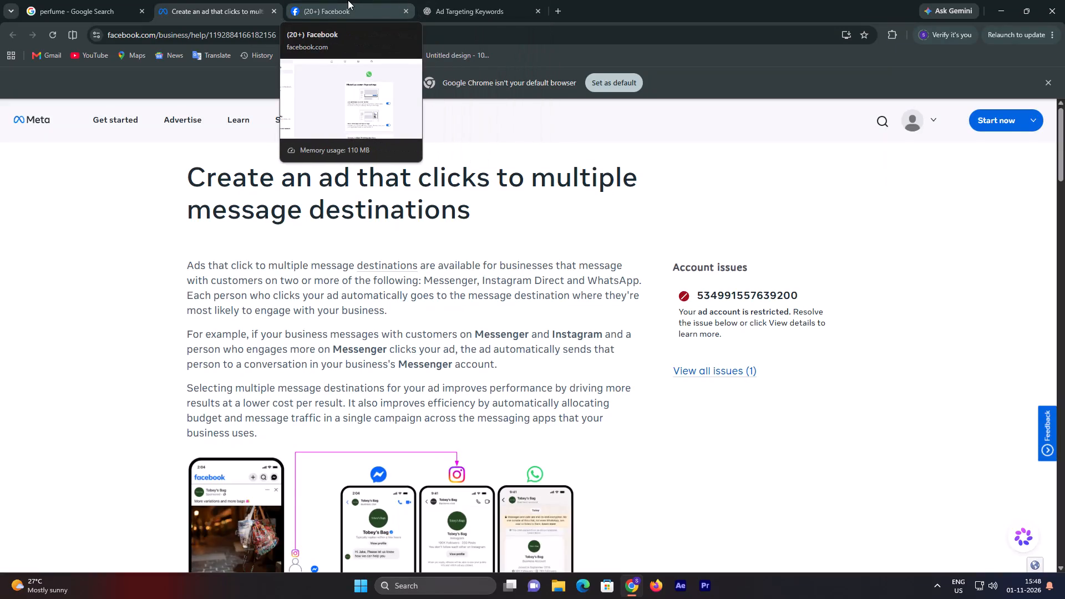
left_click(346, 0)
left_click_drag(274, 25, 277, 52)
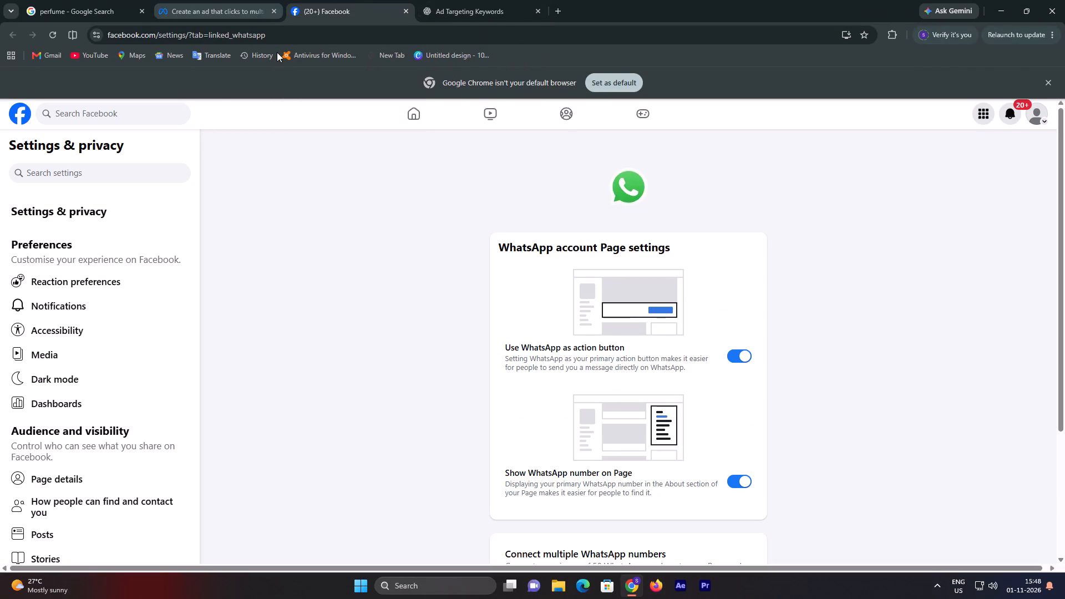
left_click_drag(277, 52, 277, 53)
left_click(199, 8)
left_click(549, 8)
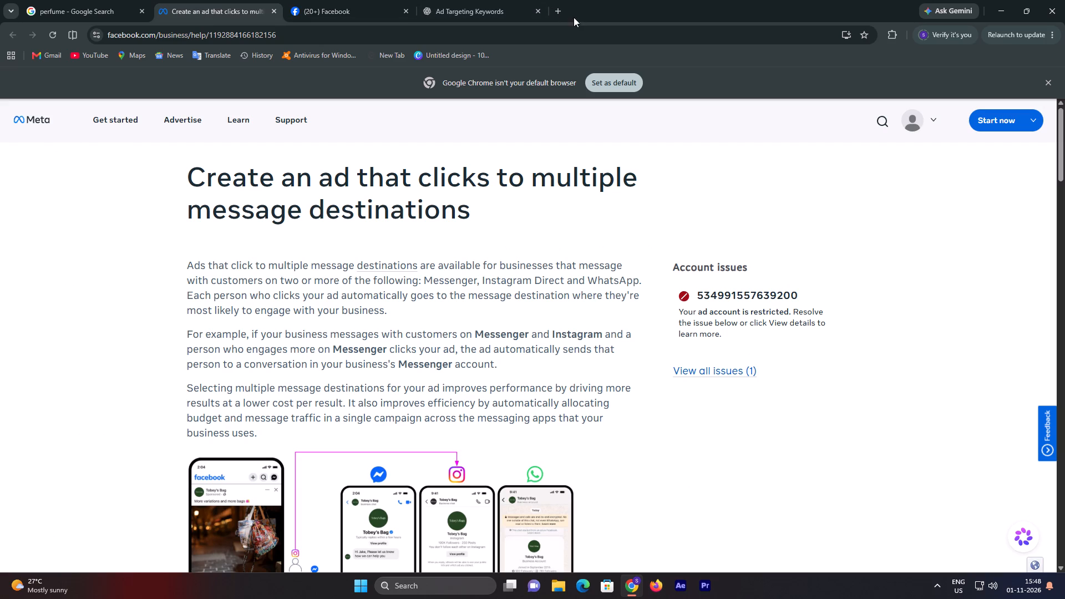
Search Google for facebook in a new browser tab, open the Facebook site and go to Ads Manager.
left_click(560, 8)
left_click(427, 258)
left_click(386, 291)
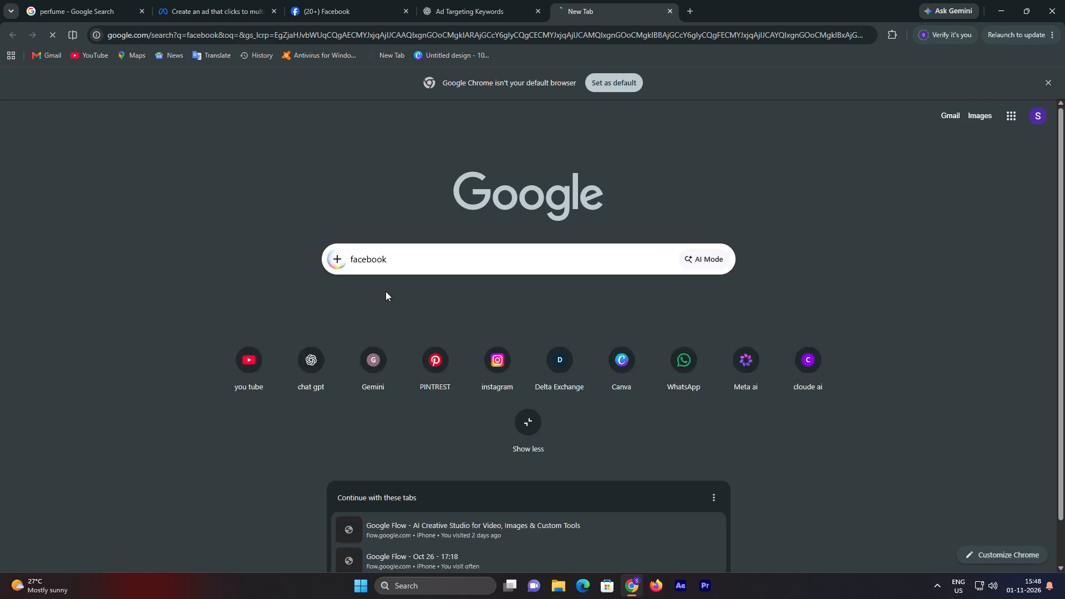
left_click(240, 218)
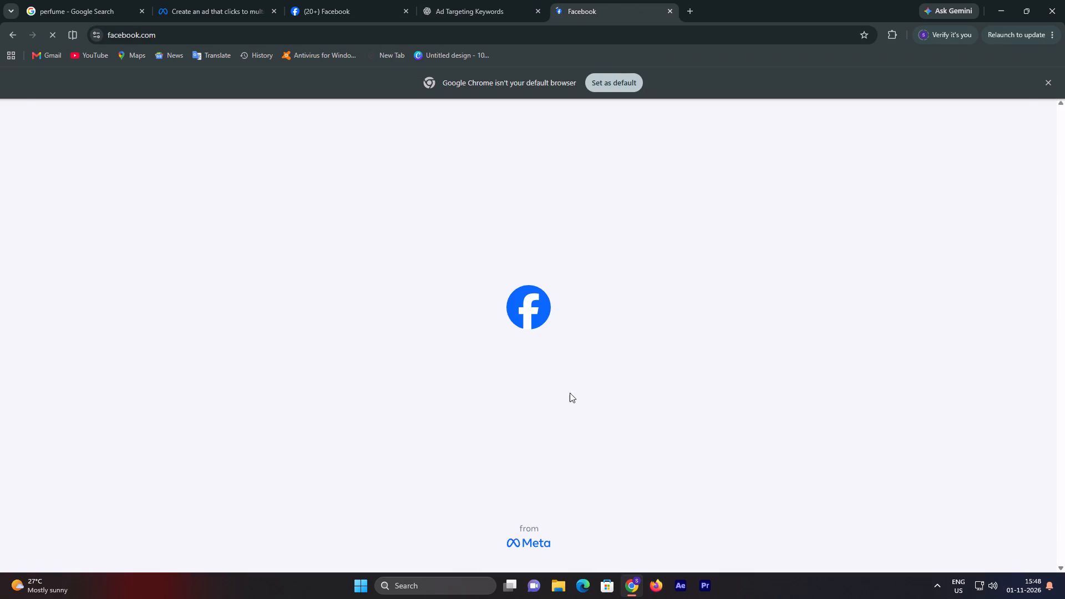
left_click(65, 215)
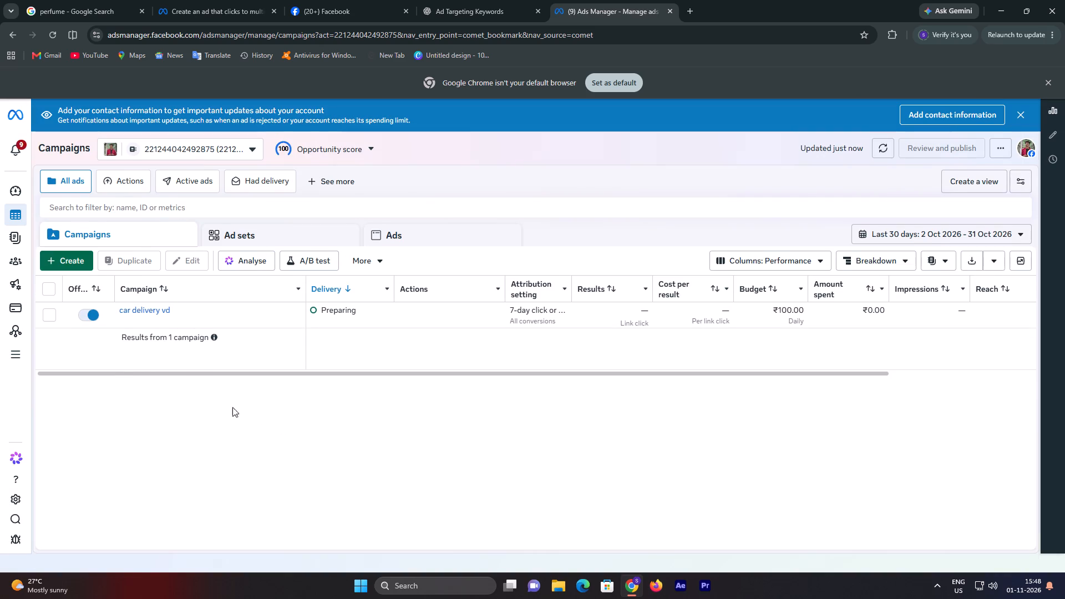
Switch Ads Manager to the Sangeeta Card ad account.
left_click(171, 150)
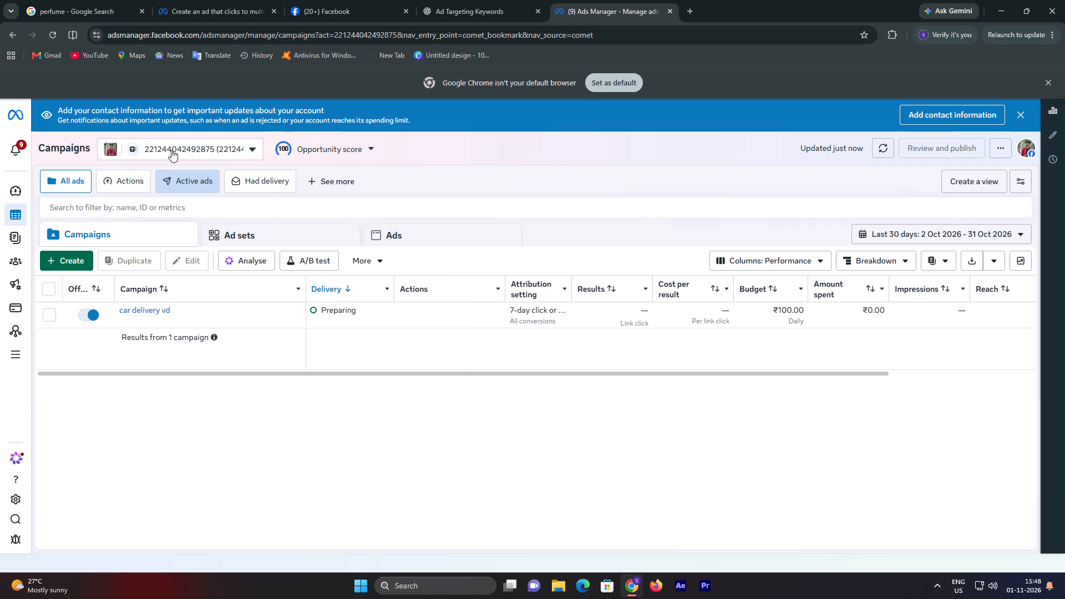
left_click(160, 337)
left_click(375, 271)
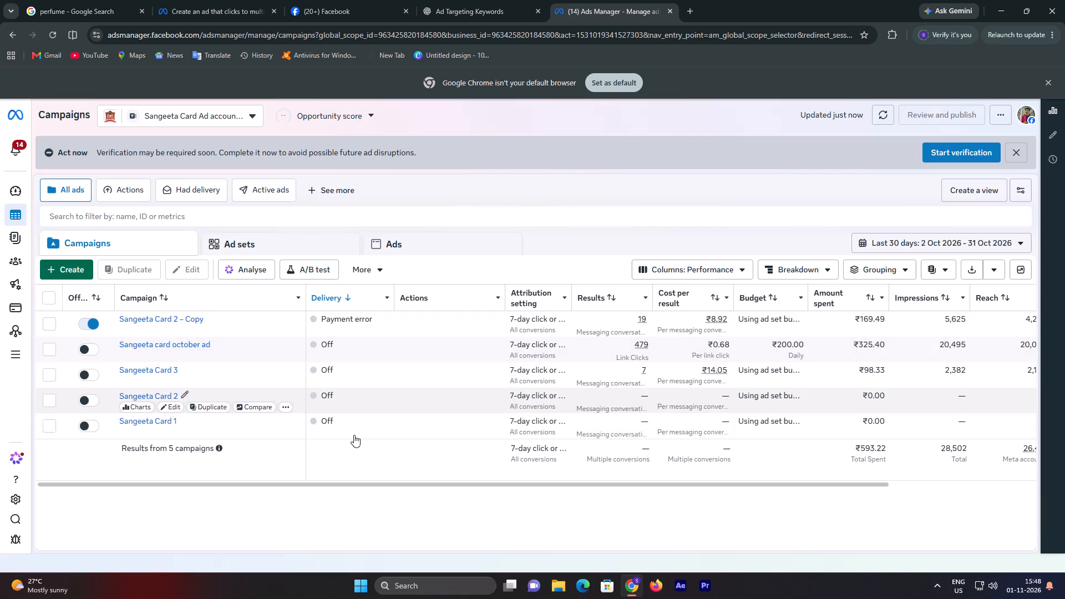
Open the Sales & Marketing ad set of Sangeeta Card 2 – Copy and examine its conversion, audience targeting and placement settings.
left_click(134, 328)
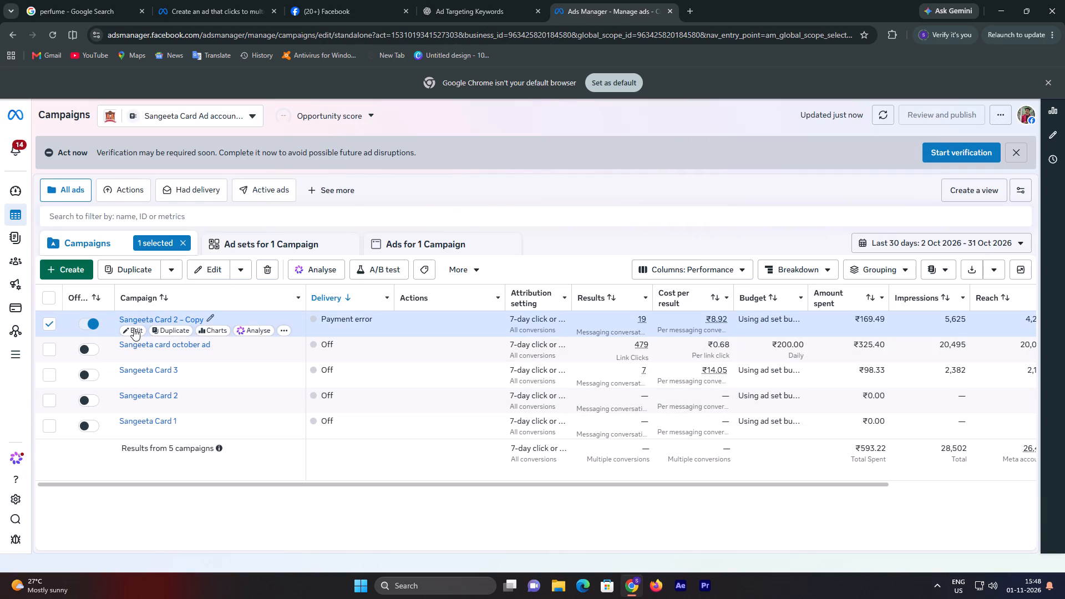
left_click(176, 179)
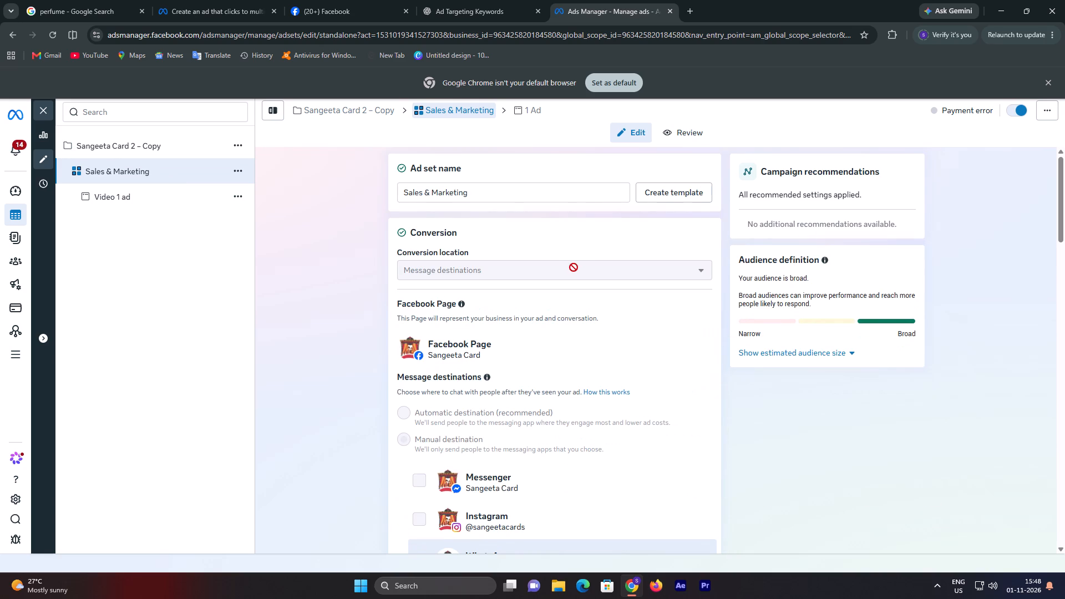
scroll(561, 312, "down", 1)
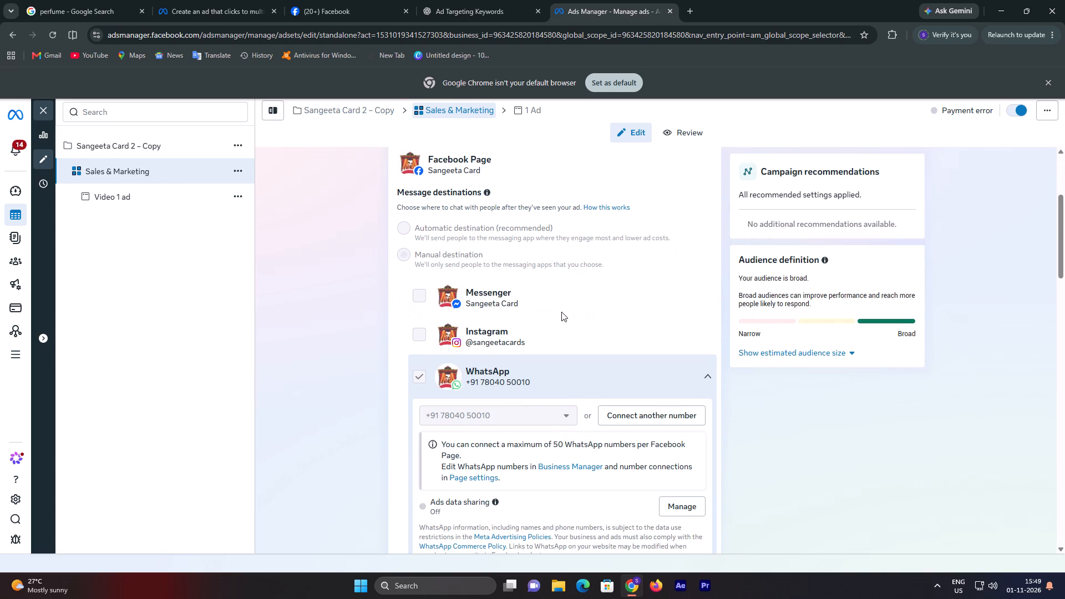
scroll(561, 312, "down", 3)
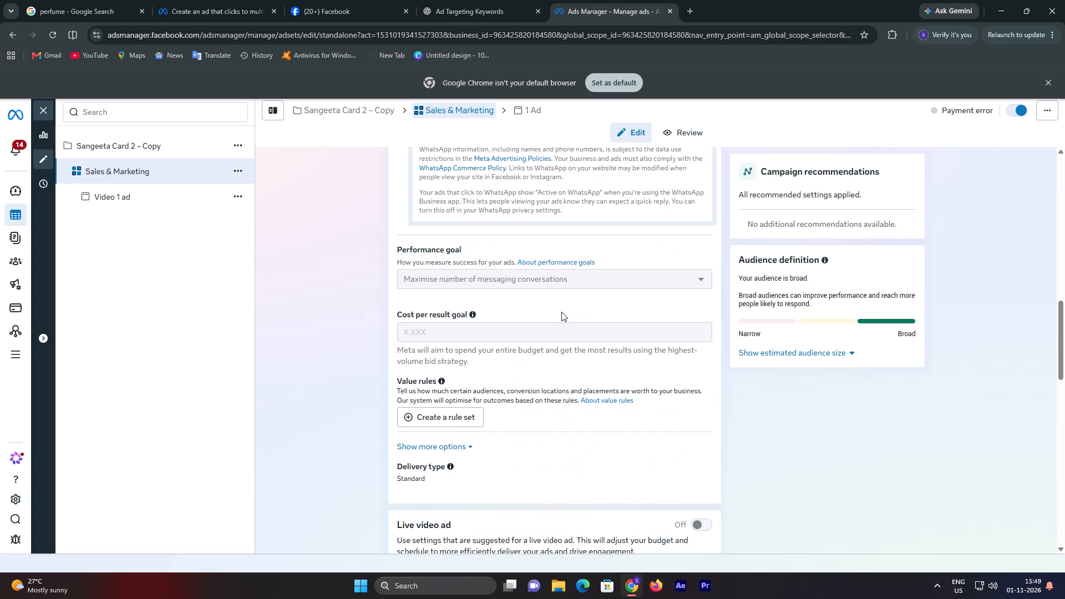
scroll(561, 312, "down", 6)
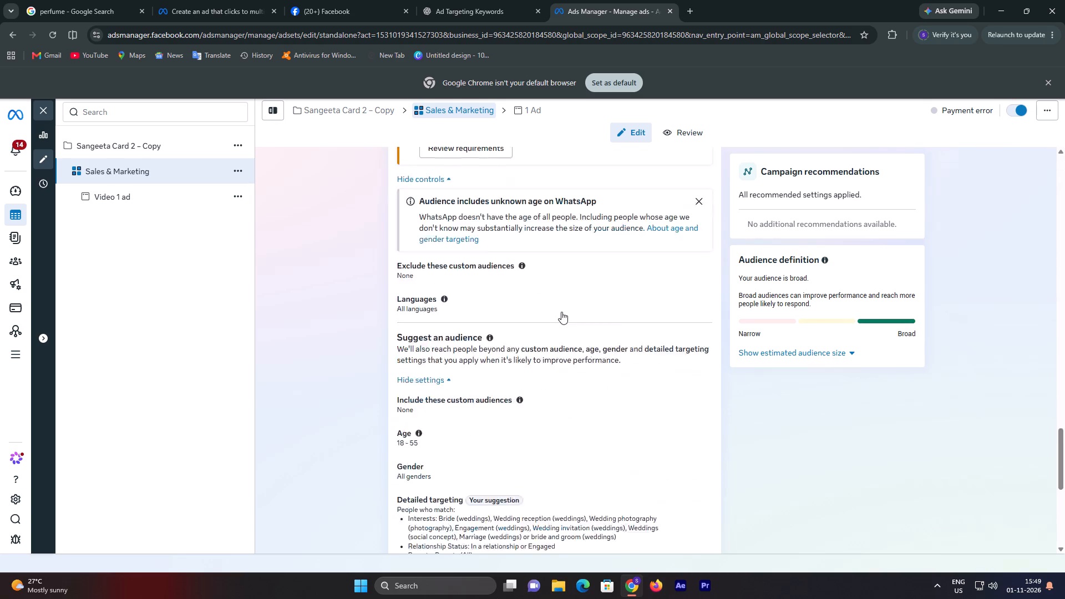
scroll(561, 312, "down", 6)
scroll(561, 312, "up", 2)
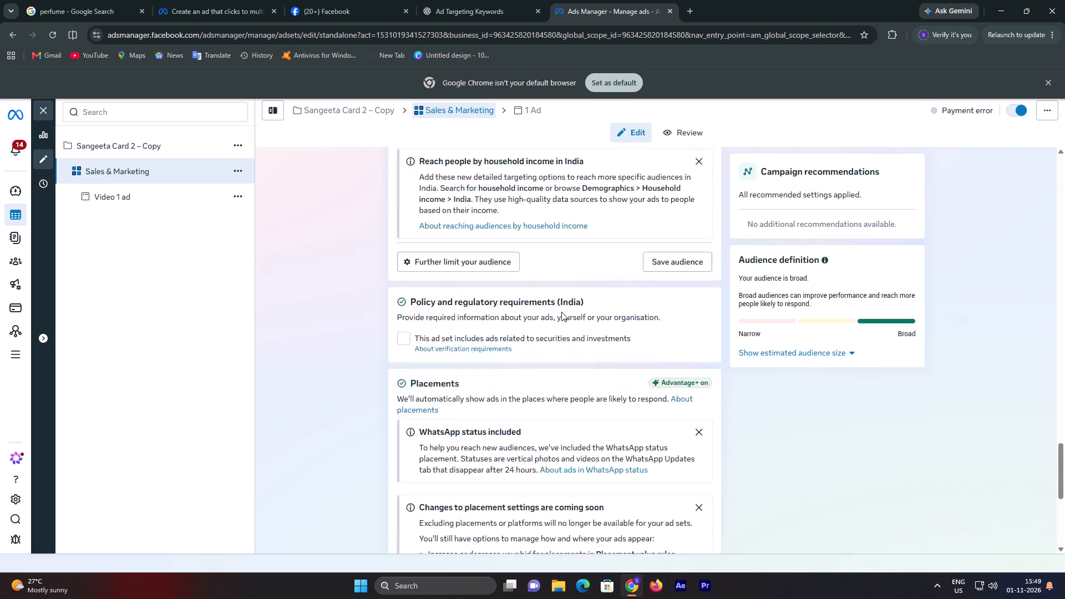
scroll(561, 312, "up", 16)
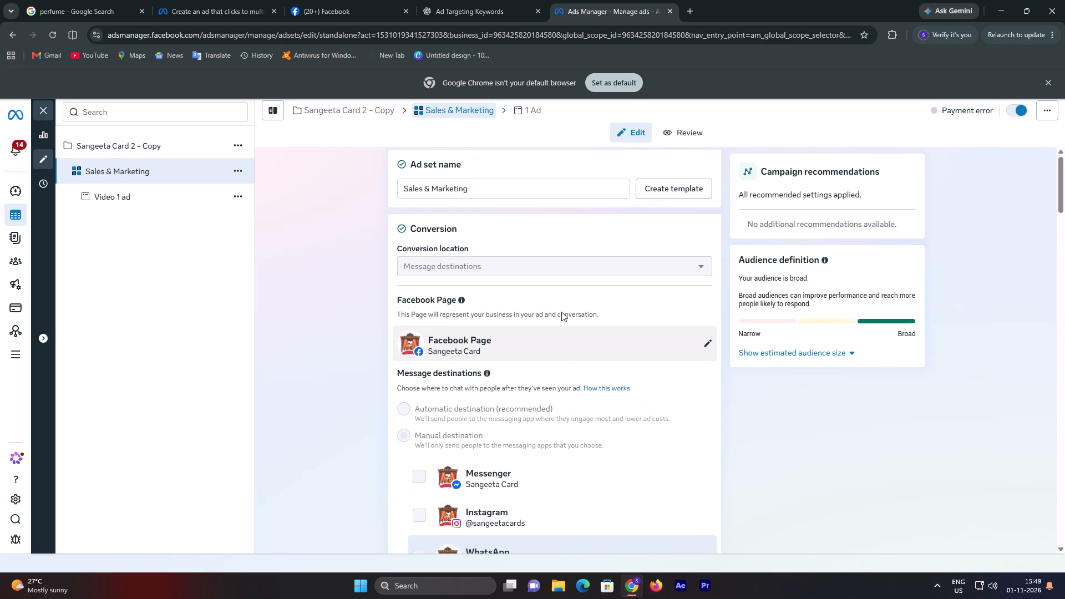
Re-examine the ad set's conversion location, message destinations, performance goal and budget settings.
left_click(539, 277)
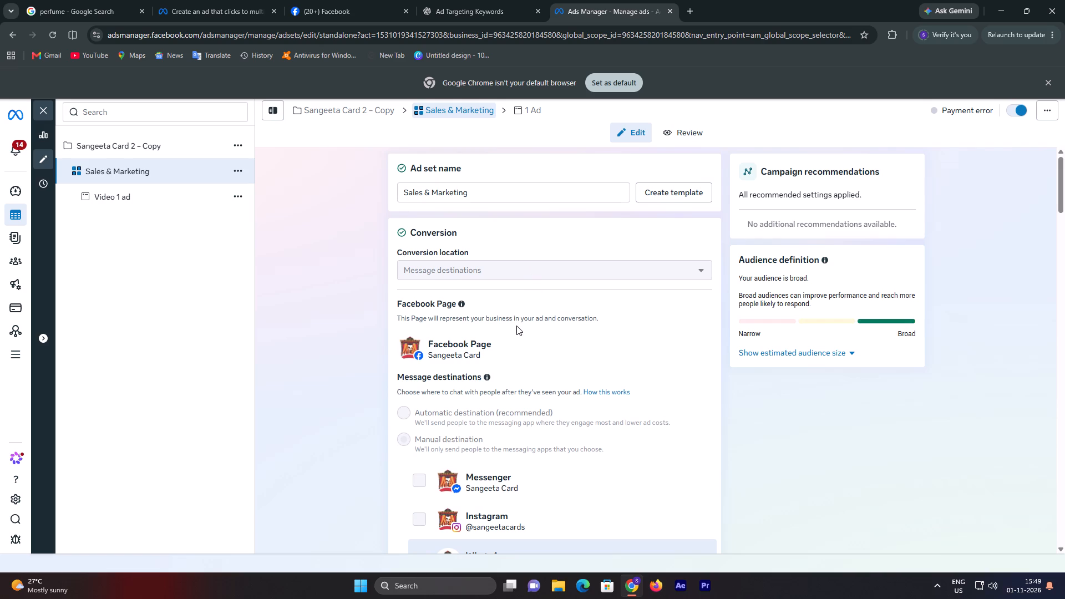
scroll(516, 326, "down", 1)
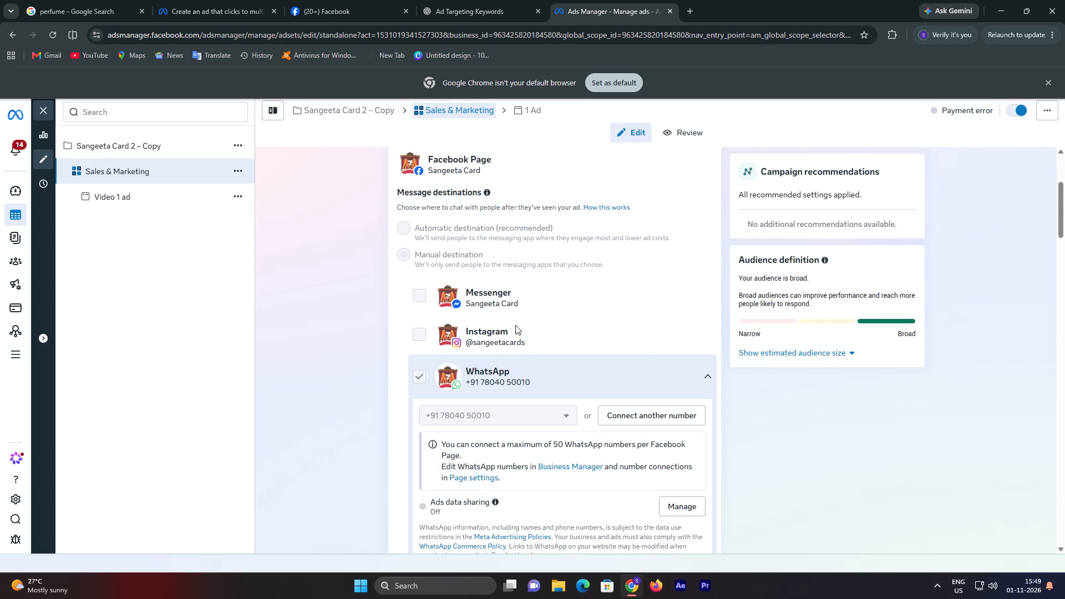
scroll(515, 325, "down", 3)
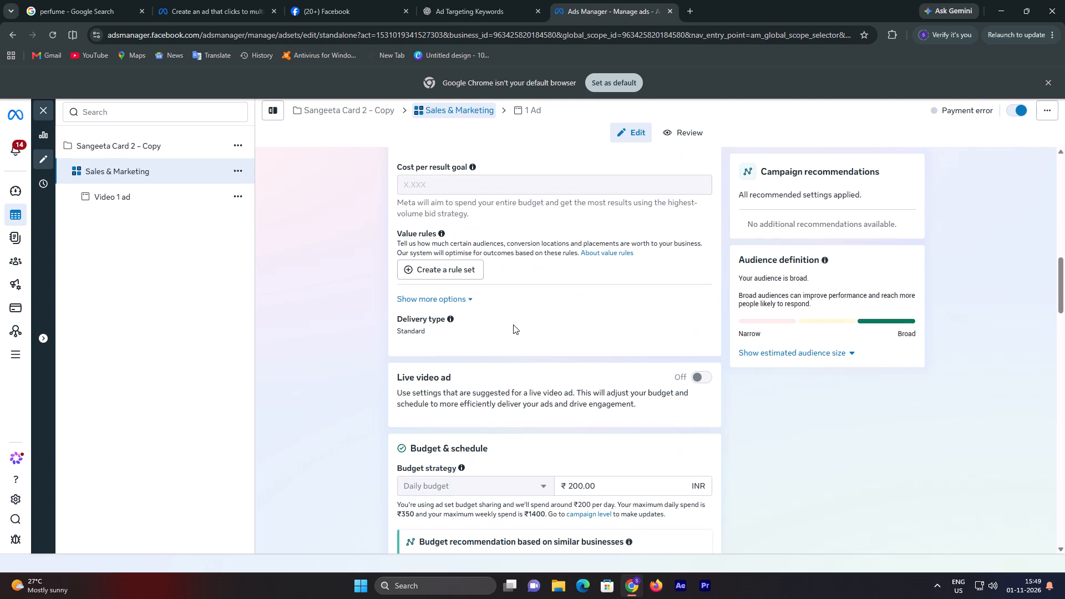
scroll(513, 324, "up", 2)
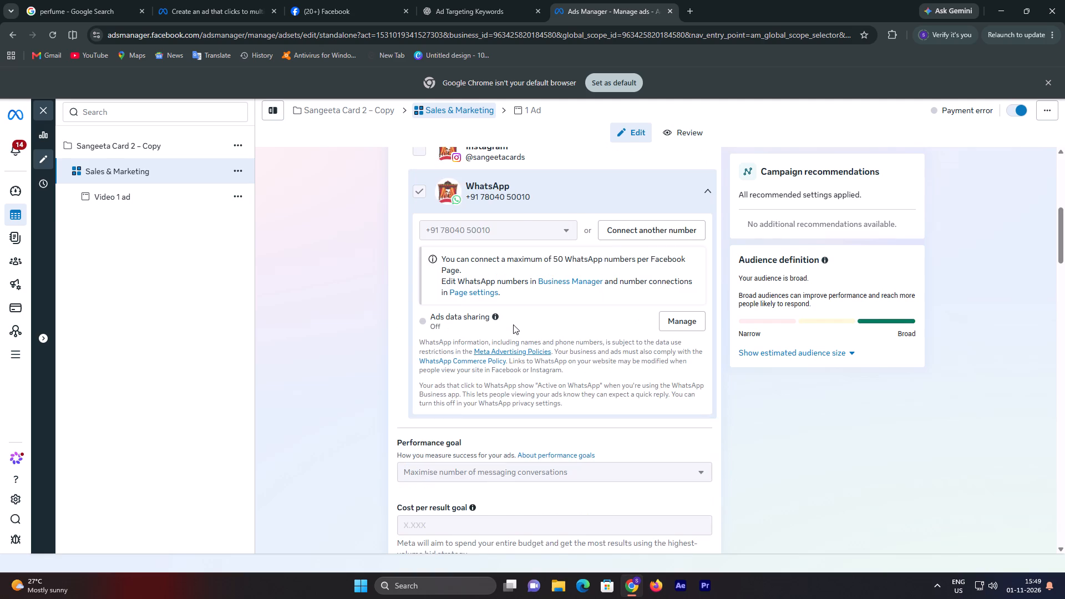
scroll(513, 324, "up", 1)
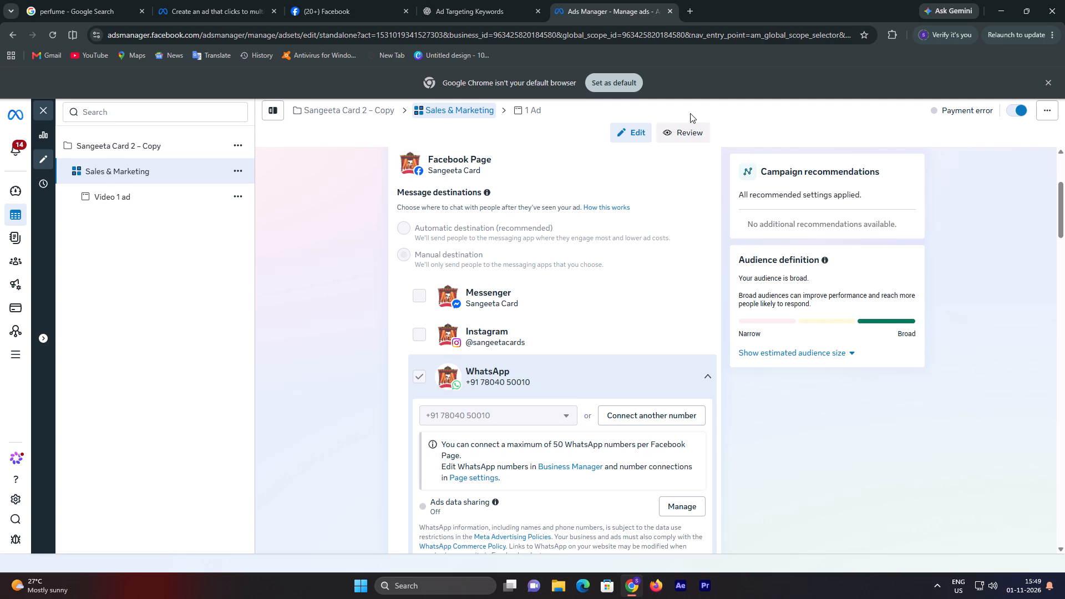
Open the review summary of the Sales & Marketing ad set and read its budget, schedule, location and targeting details.
left_click(684, 136)
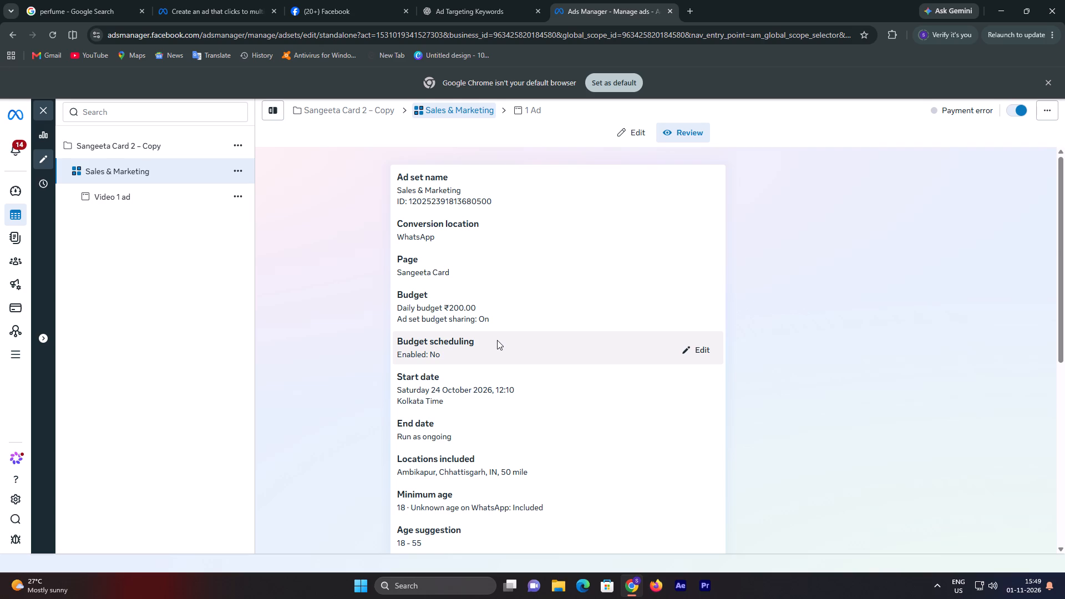
scroll(497, 340, "down", 1)
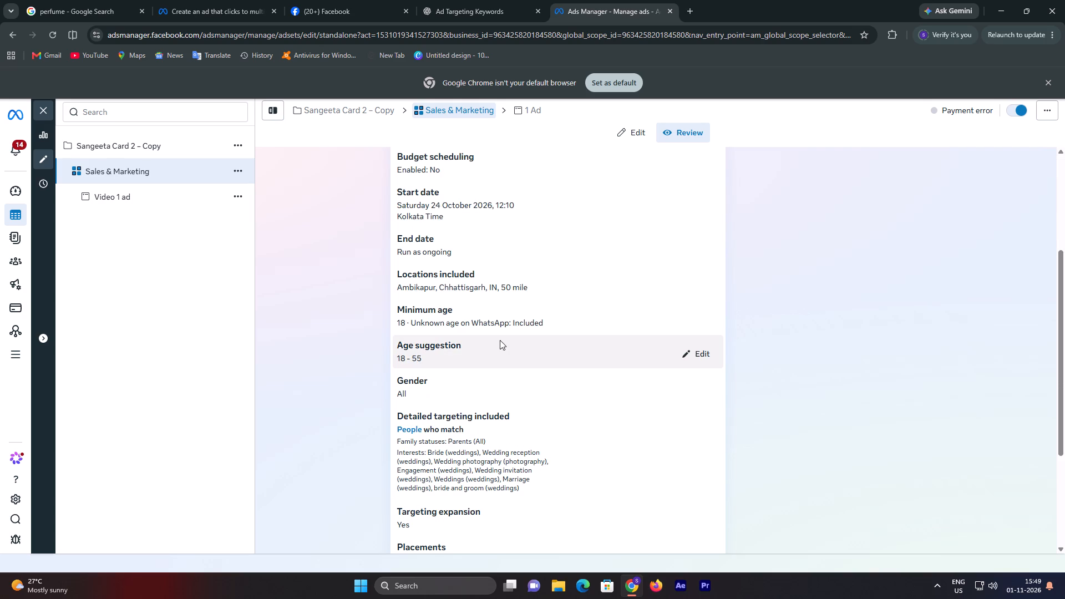
Examine the audience targeting, placements, performance goal and bid strategy of the Sales & Marketing and Sangeeta card october ad ad sets.
scroll(541, 352, "down", 1)
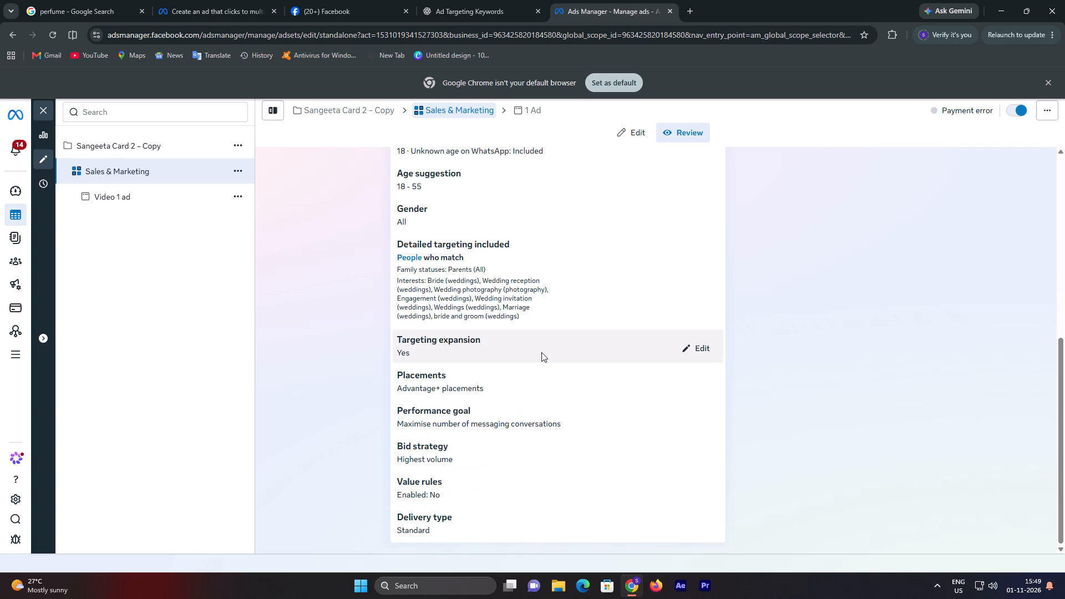
scroll(541, 352, "down", 3)
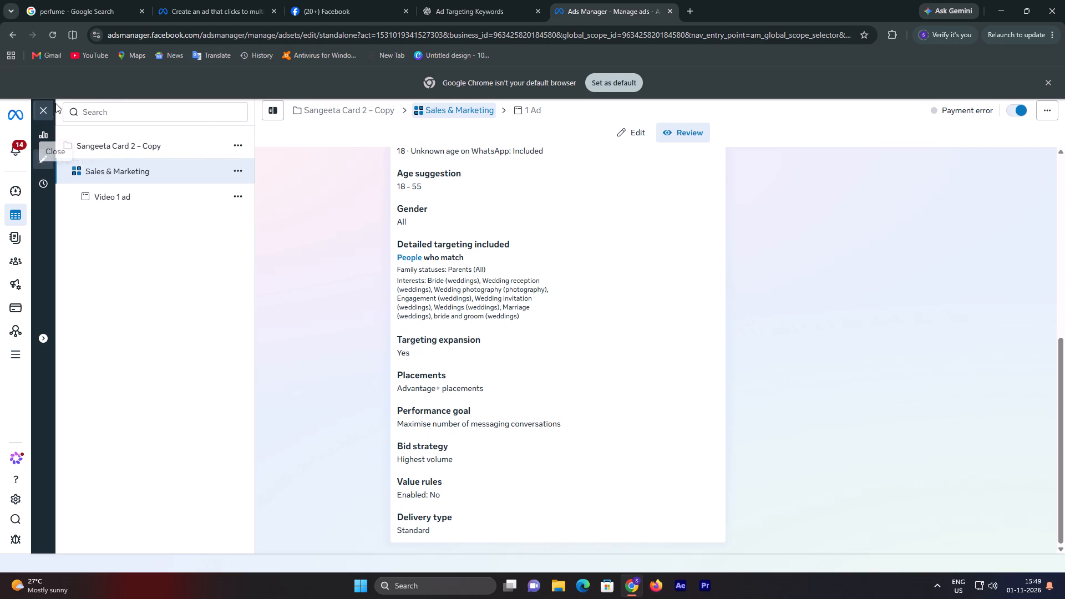
Open the Sangeeta card october ad campaign's ad set in review mode and examine its audience, placements, performance goal and bid strategy.
left_click(38, 106)
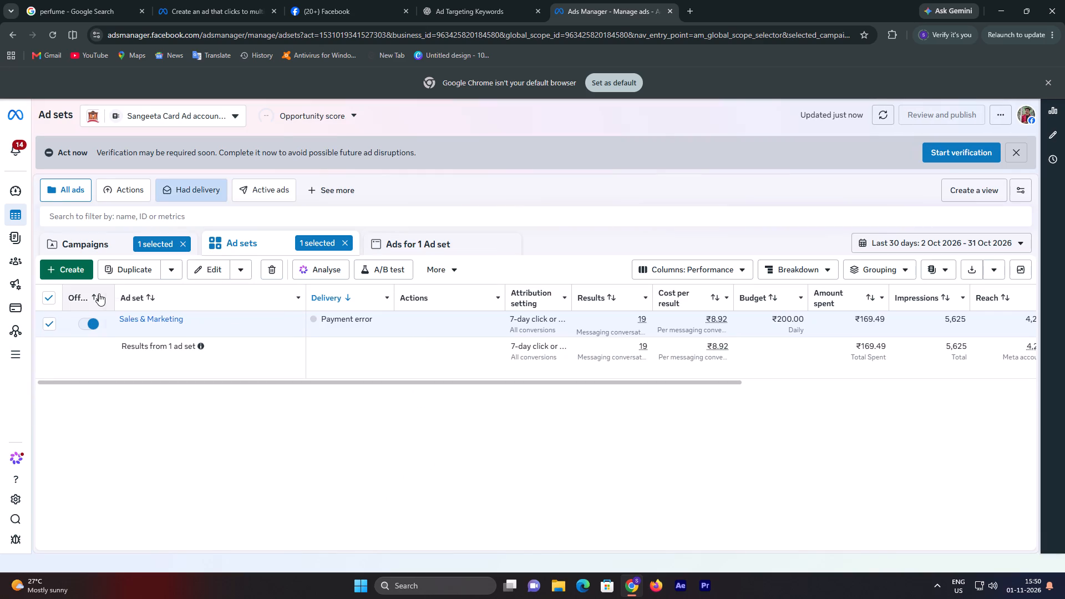
left_click(109, 396)
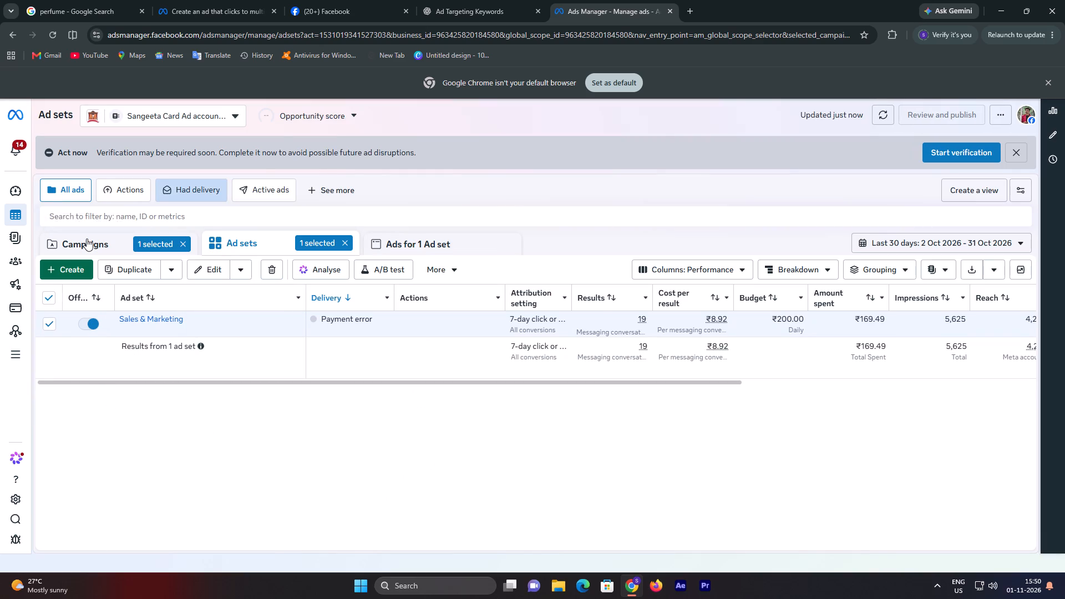
left_click(84, 238)
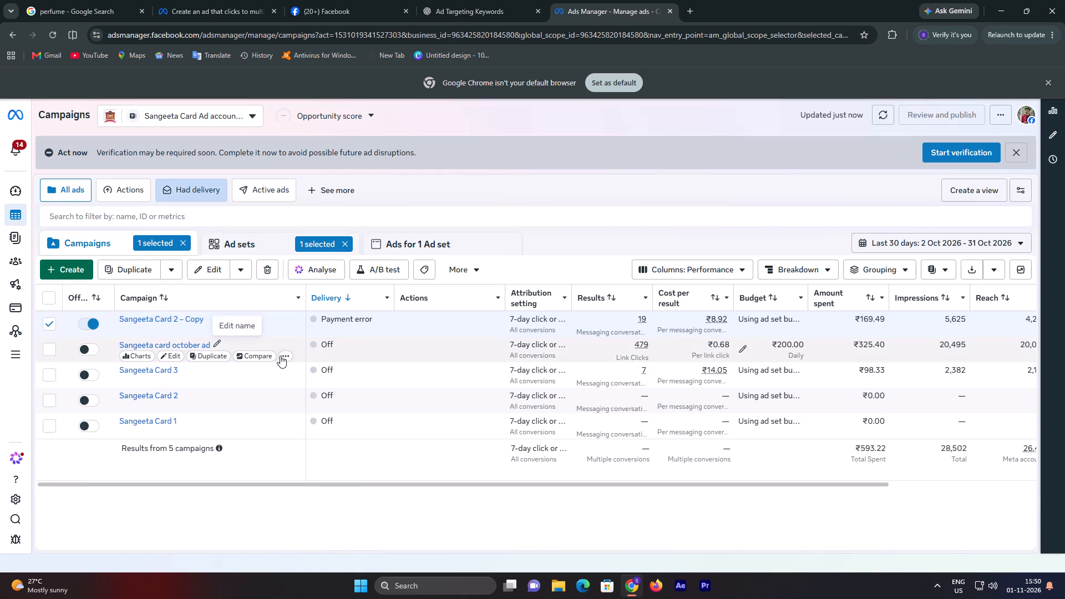
left_click(170, 358)
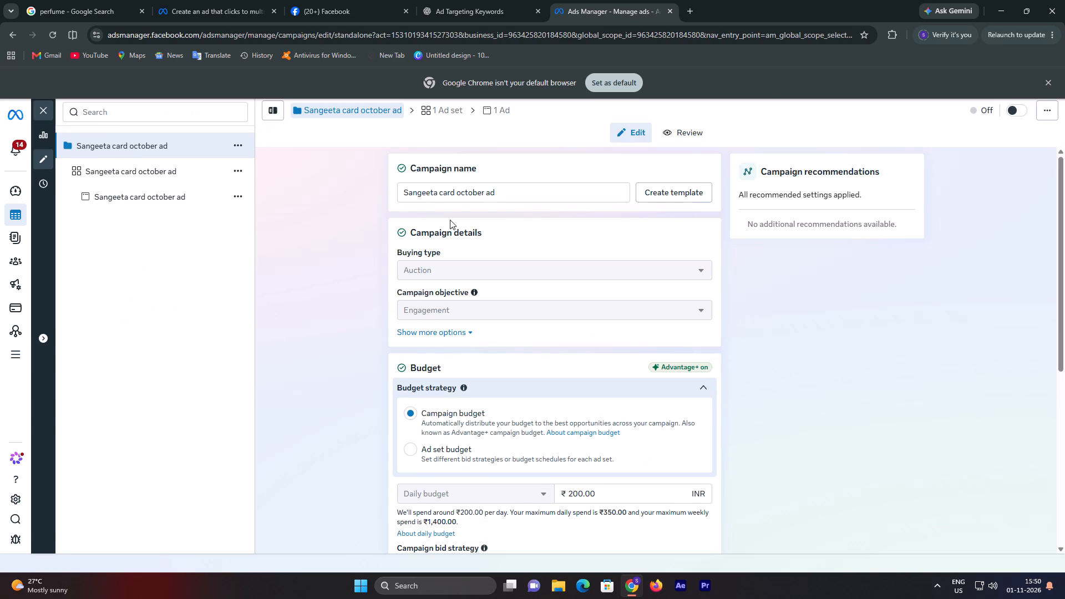
left_click(149, 164)
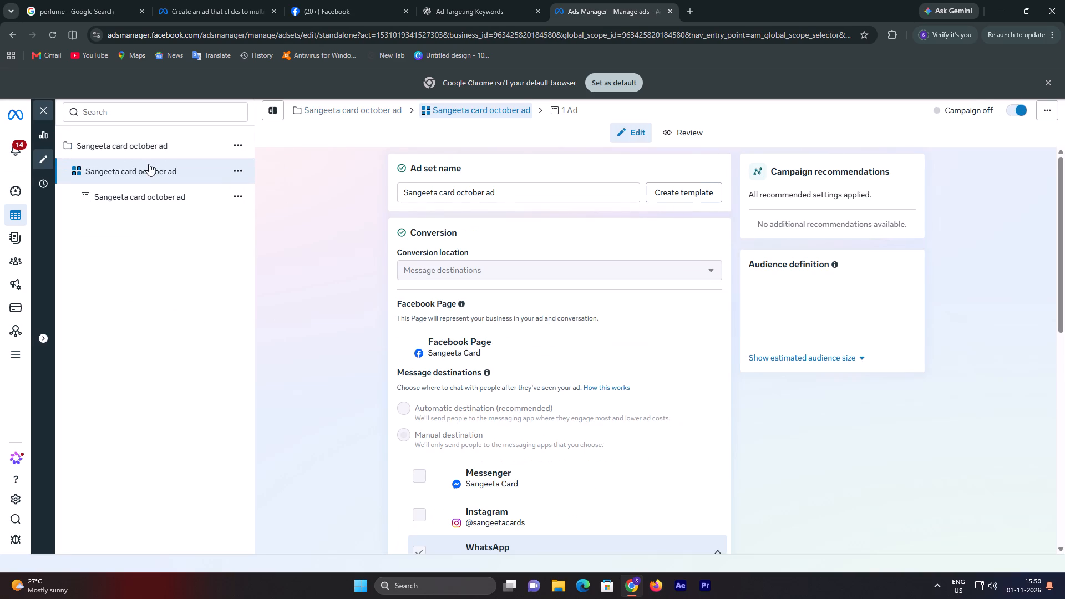
left_click(674, 140)
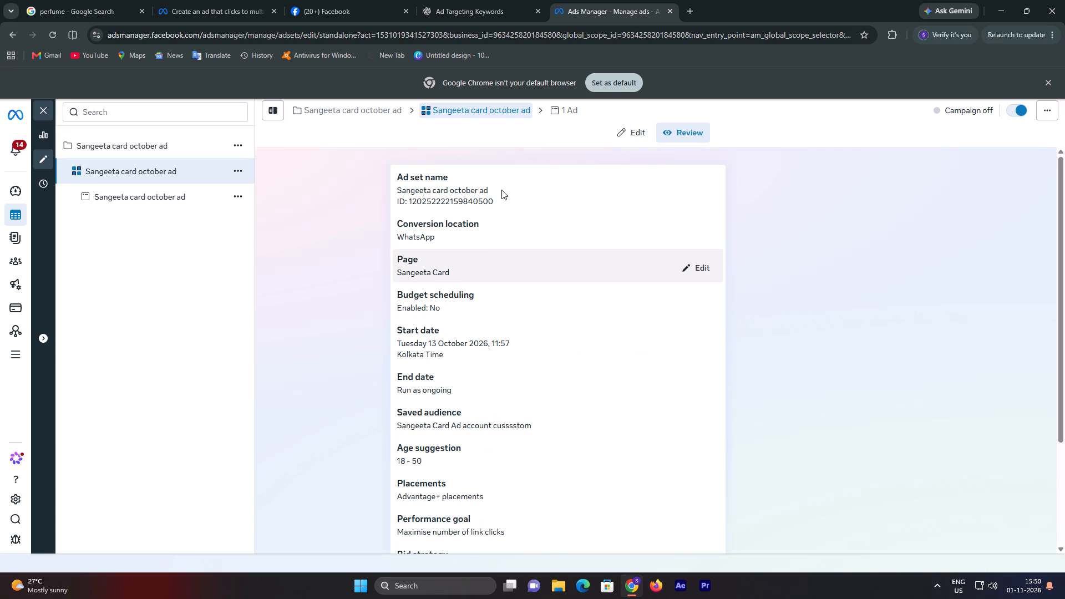
scroll(492, 379, "down", 3)
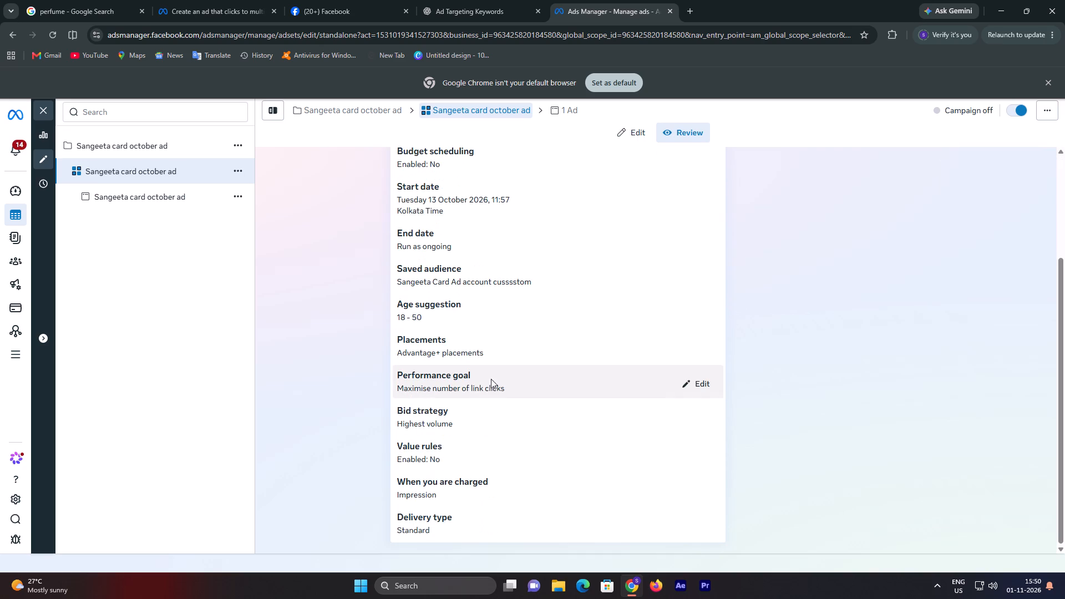
scroll(520, 299, "down", 4)
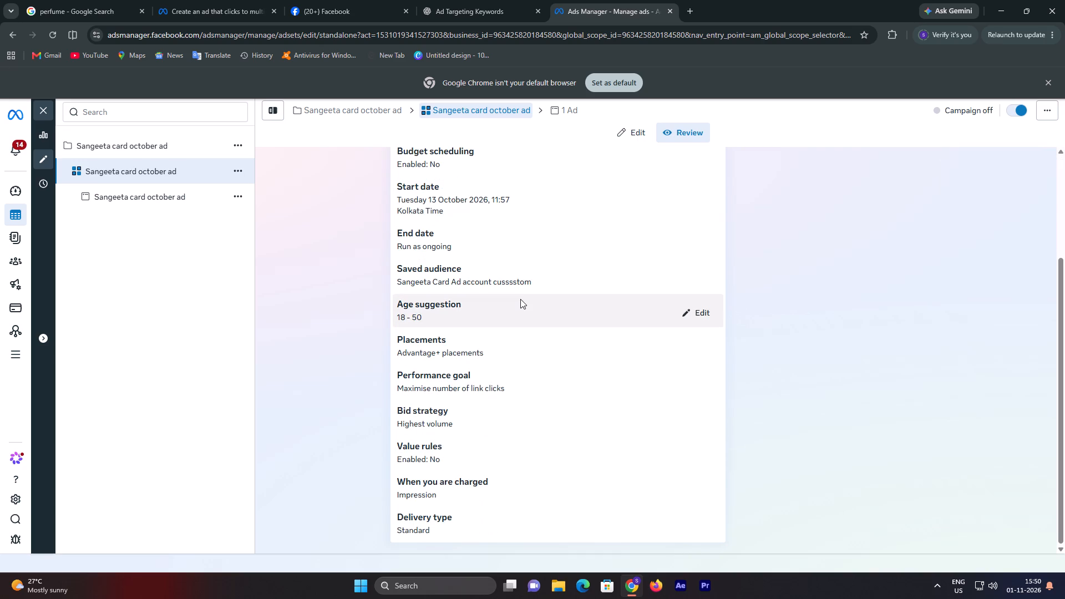